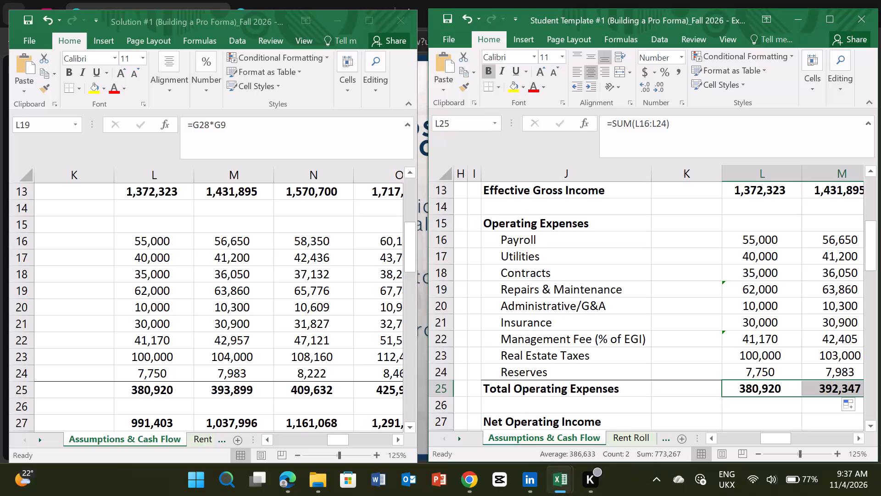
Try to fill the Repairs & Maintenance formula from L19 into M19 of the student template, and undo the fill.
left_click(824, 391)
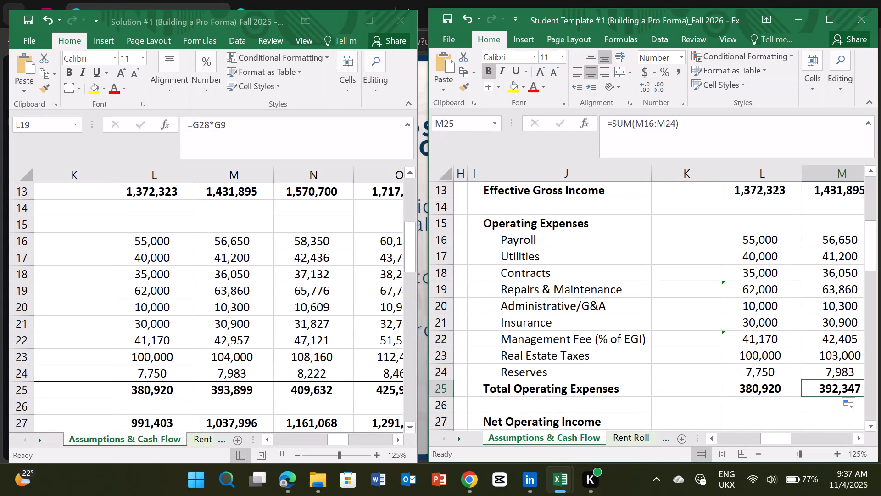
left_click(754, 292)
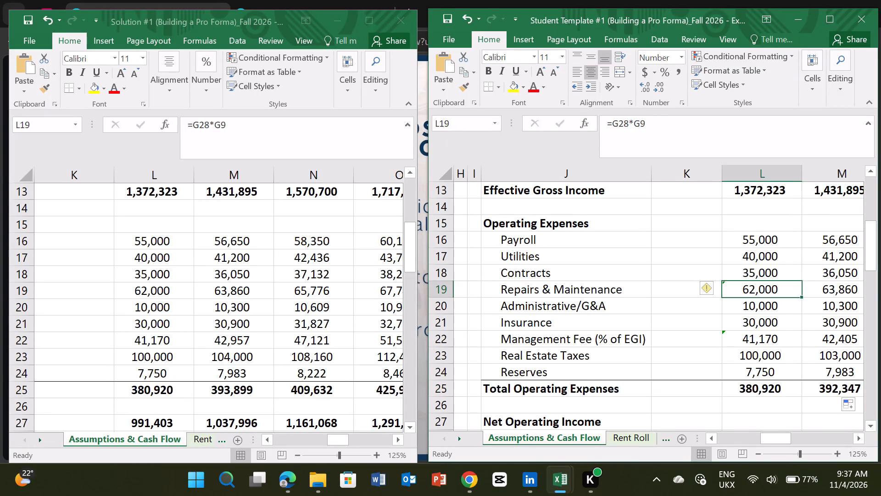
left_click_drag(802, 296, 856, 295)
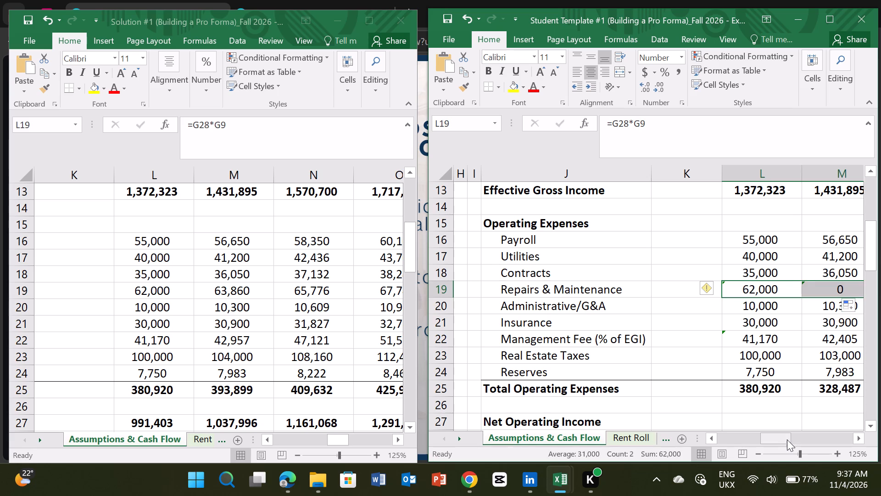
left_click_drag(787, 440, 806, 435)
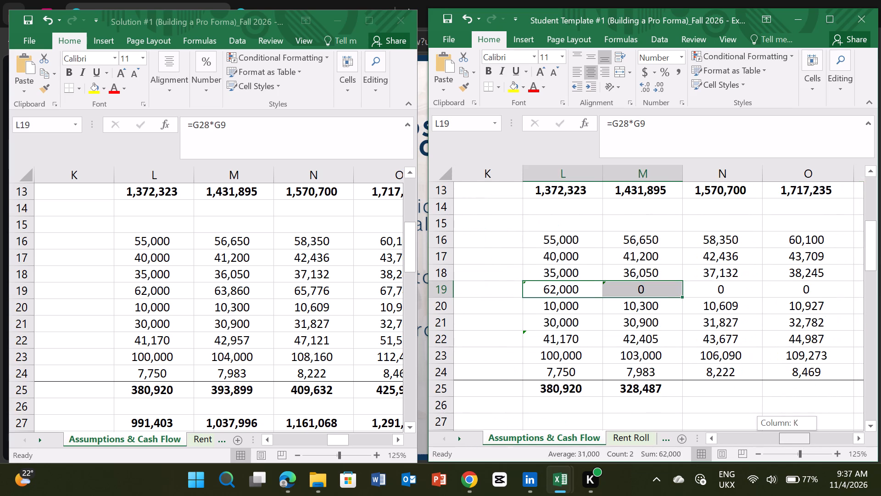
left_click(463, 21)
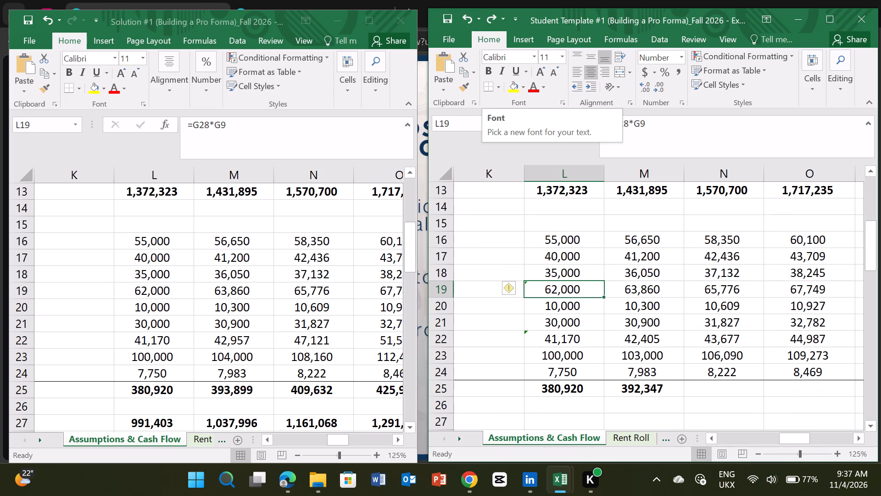
Compare the Total Operating Expenses, Repairs & Maintenance and Management Fee formulas in the student template with the solution's Management Fee formulas in L22 and M22.
left_click(575, 389)
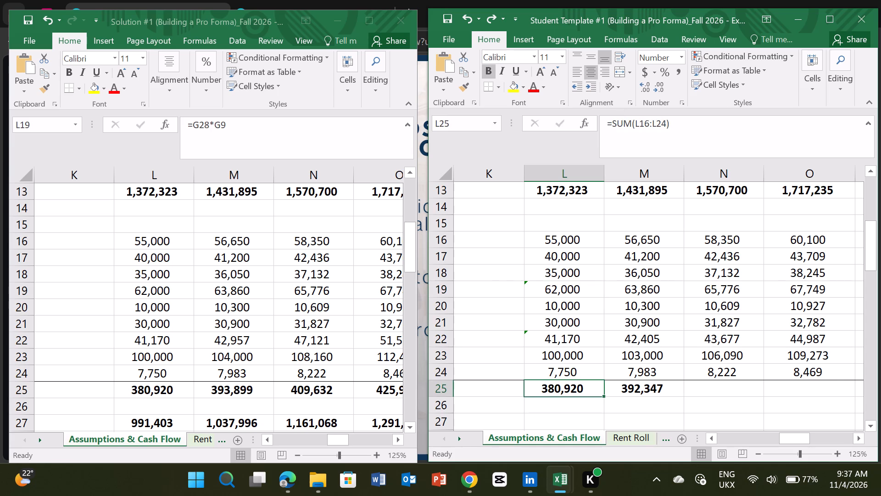
left_click(554, 292)
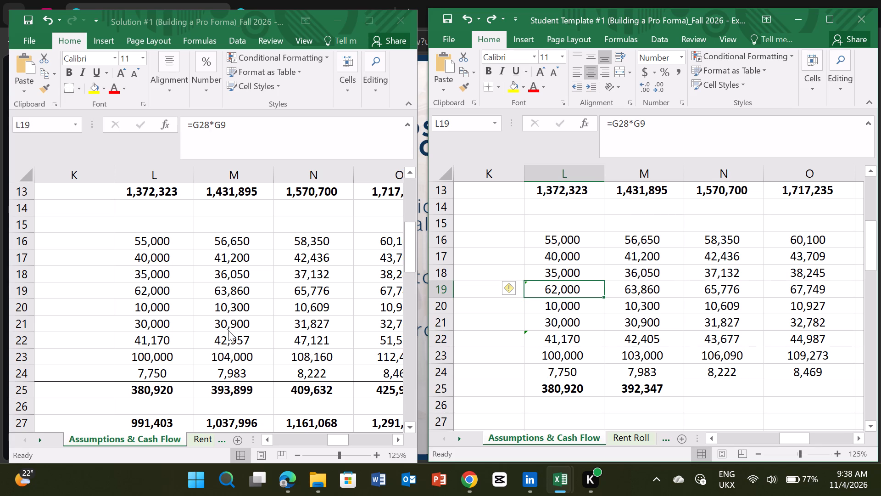
left_click(577, 341)
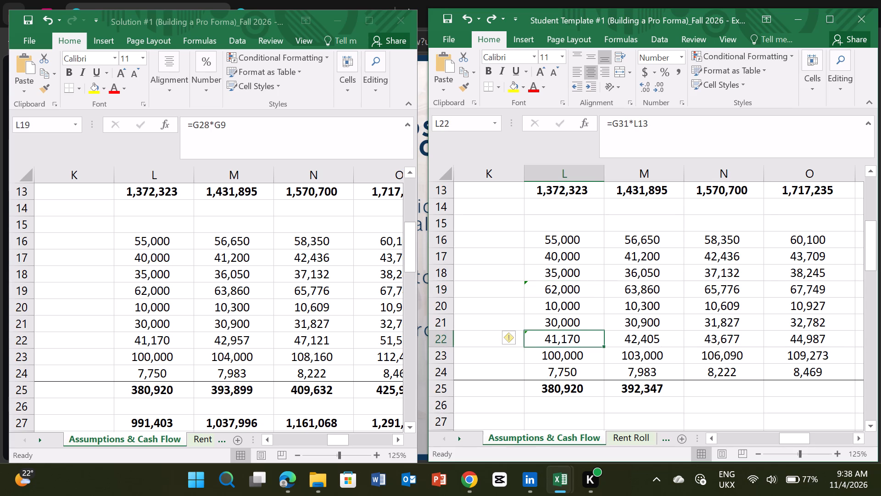
left_click(646, 340)
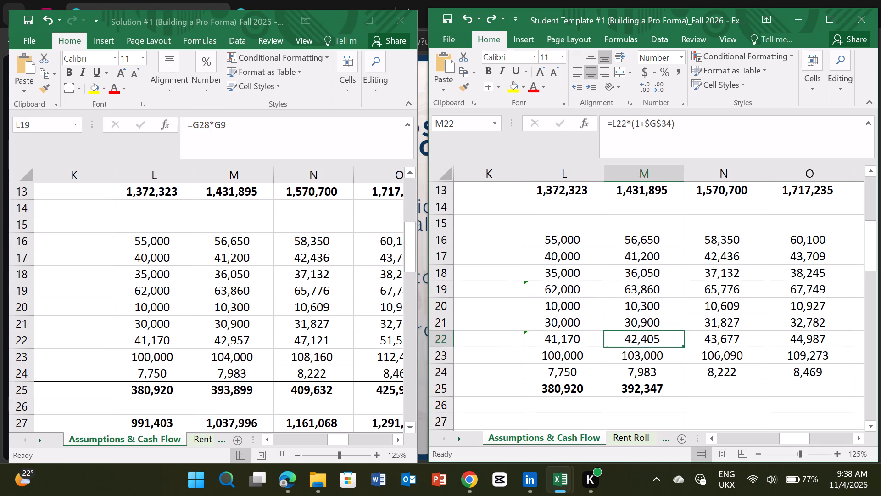
left_click(232, 342)
left_click(232, 341)
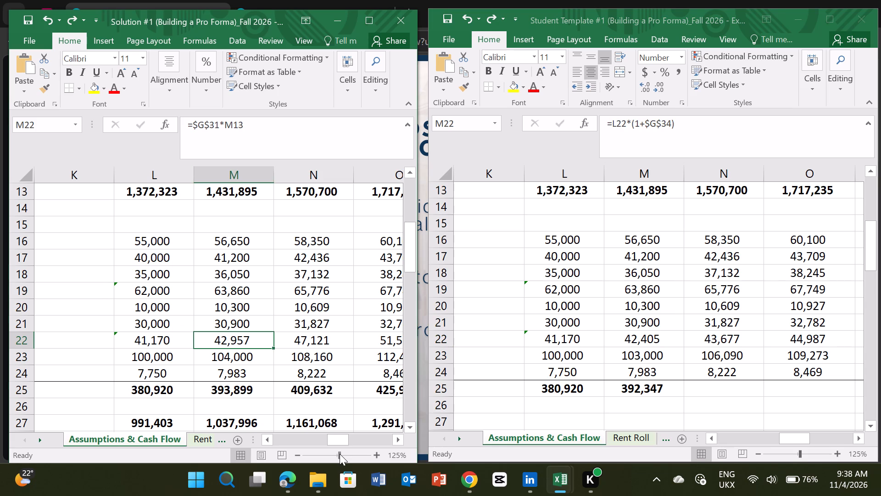
left_click_drag(334, 440, 332, 440)
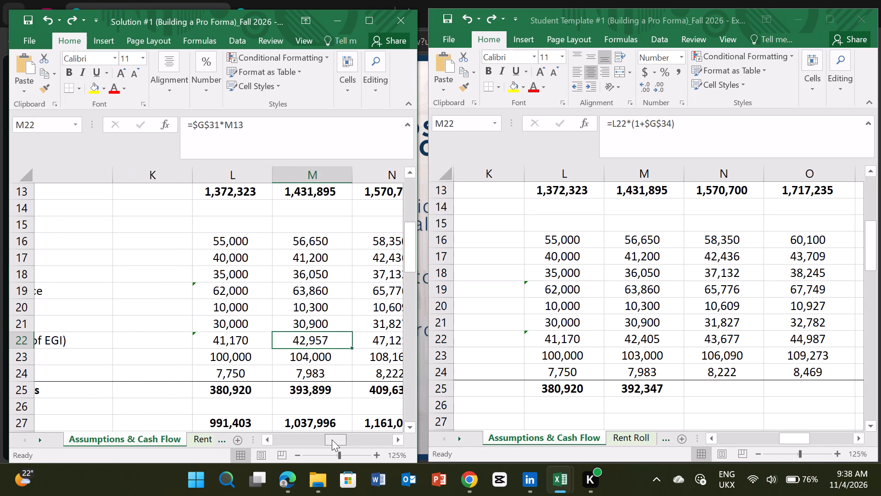
left_click_drag(332, 440, 329, 440)
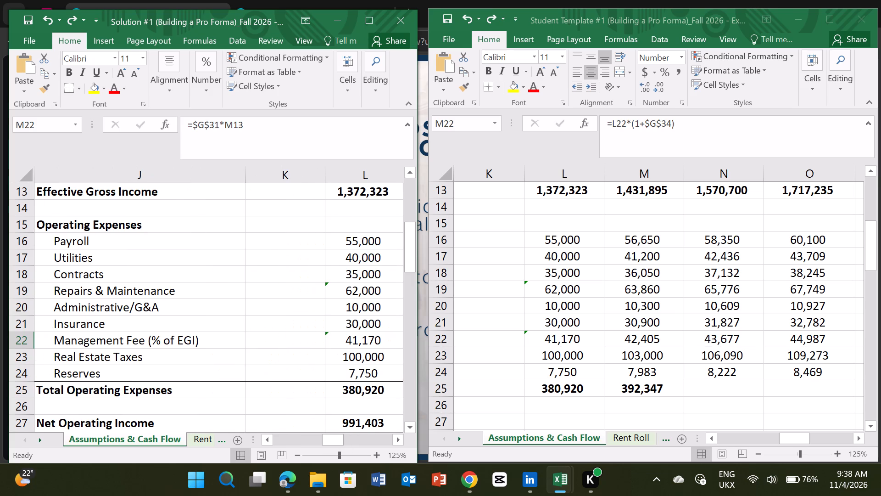
left_click(349, 341)
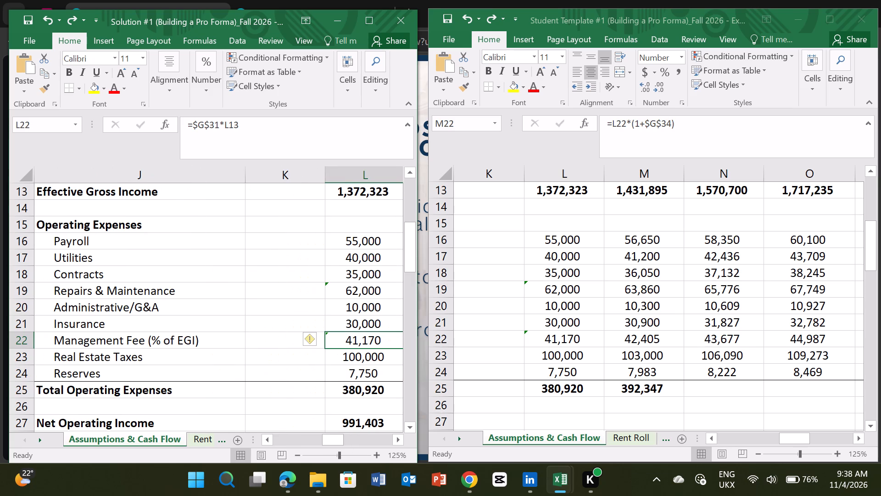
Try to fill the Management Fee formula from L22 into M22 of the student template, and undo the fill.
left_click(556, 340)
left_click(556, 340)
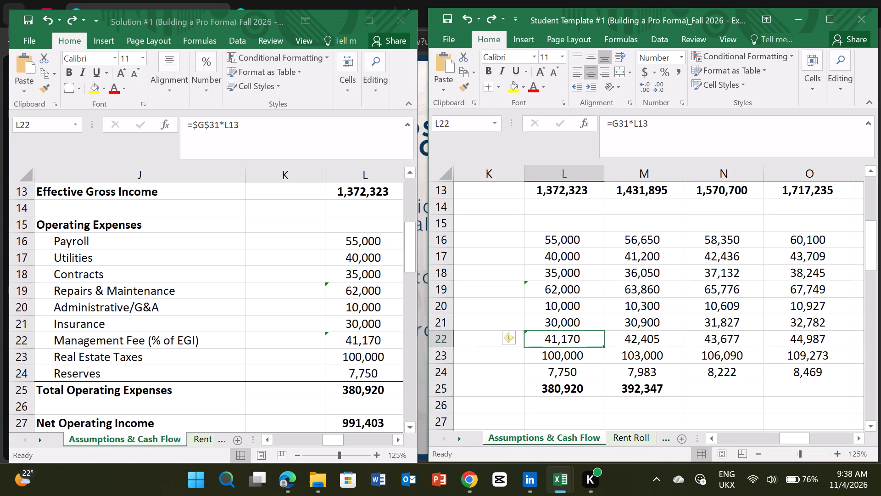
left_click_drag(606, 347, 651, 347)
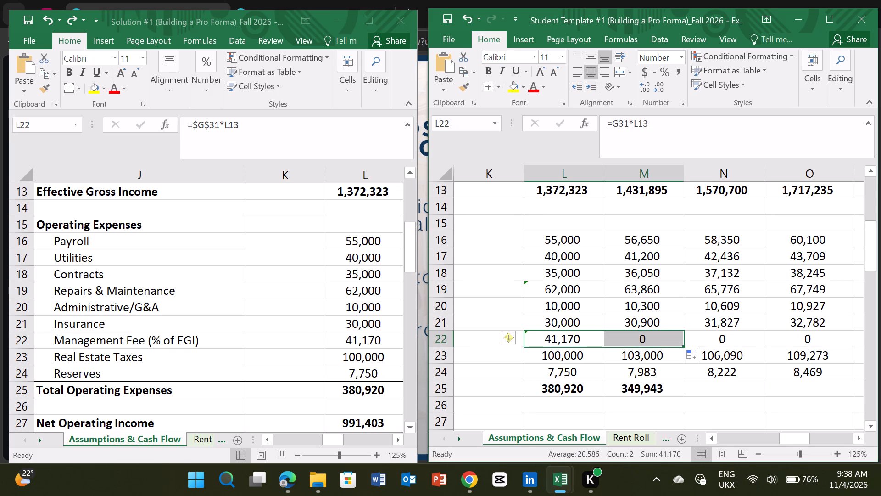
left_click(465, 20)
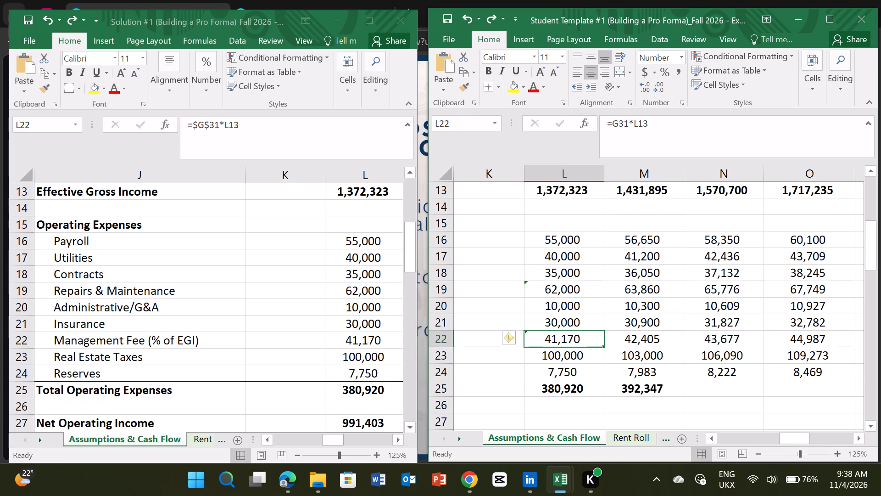
Check the solution's Management Fee formula and make the G31 reference absolute in the student template's L22, giving =$G$31*L13.
left_click(647, 338)
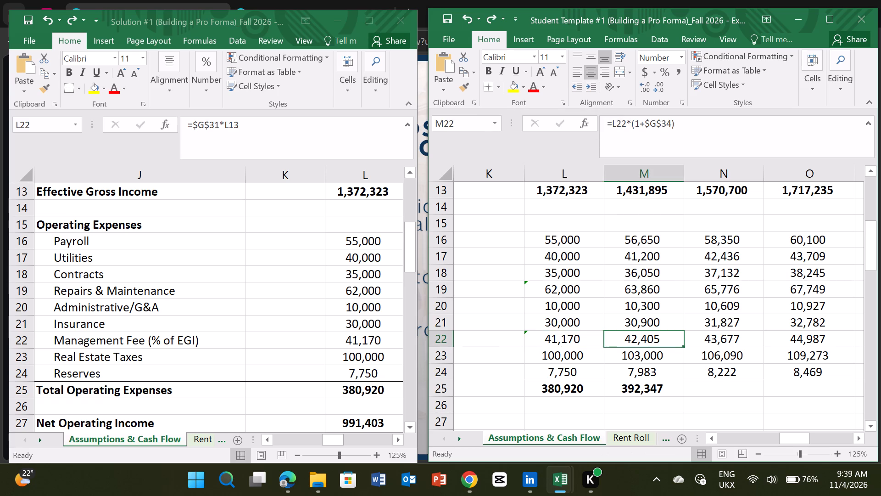
left_click(562, 340)
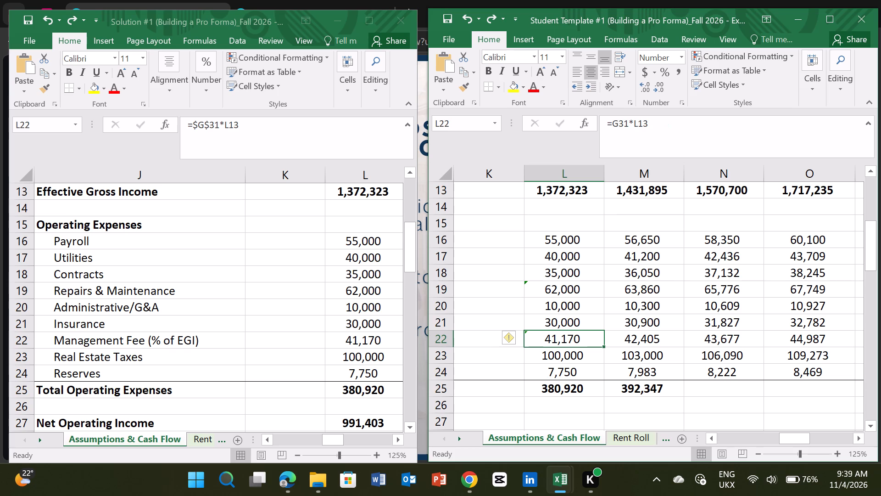
left_click(330, 436)
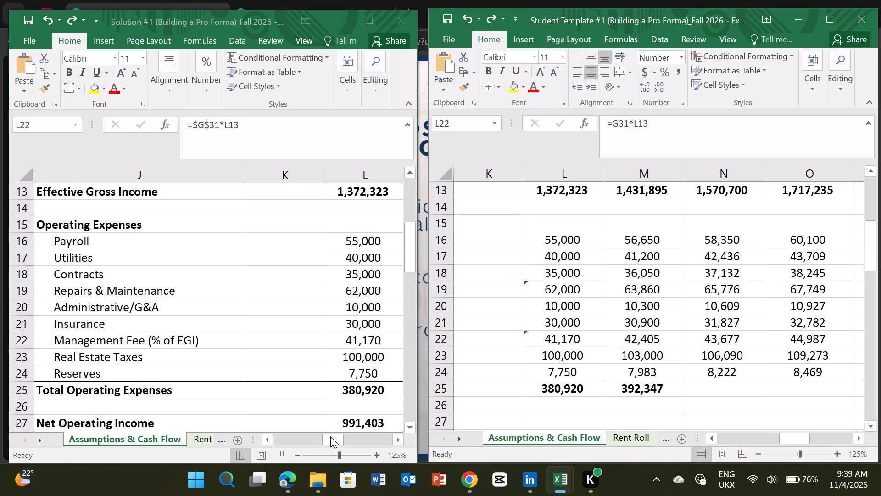
left_click_drag(330, 438, 340, 435)
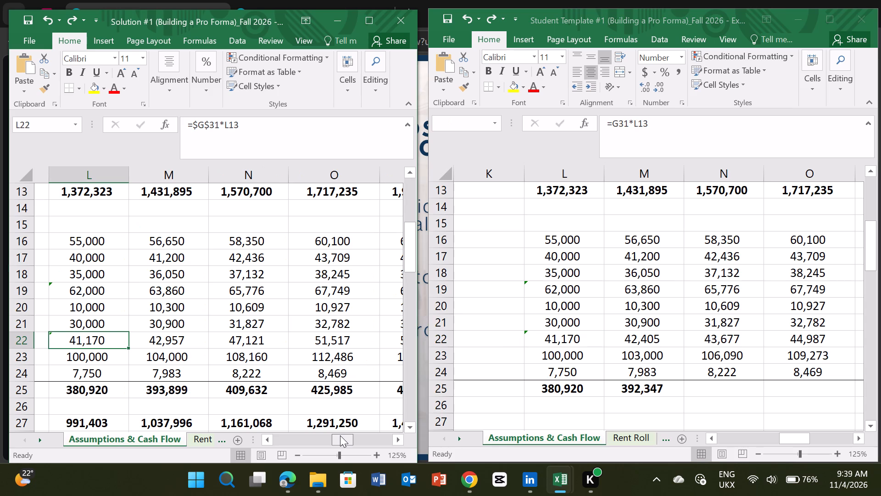
left_click_drag(340, 435, 339, 435)
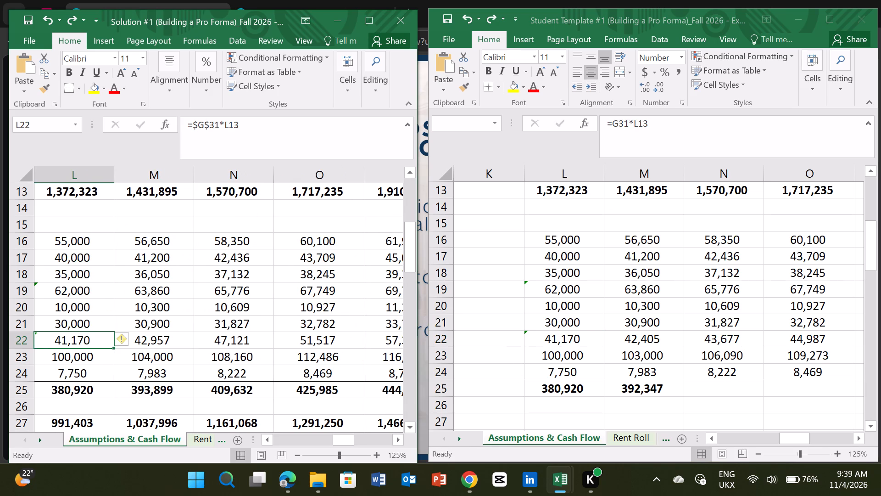
left_click(158, 343)
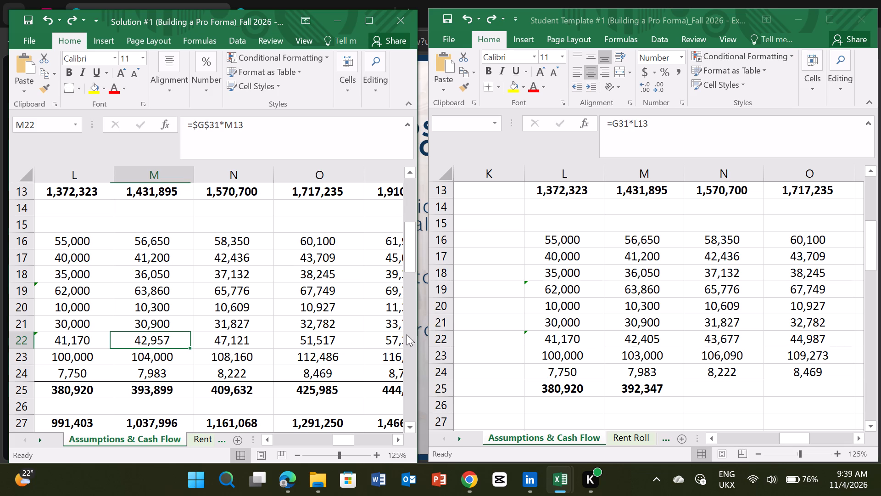
left_click(567, 340)
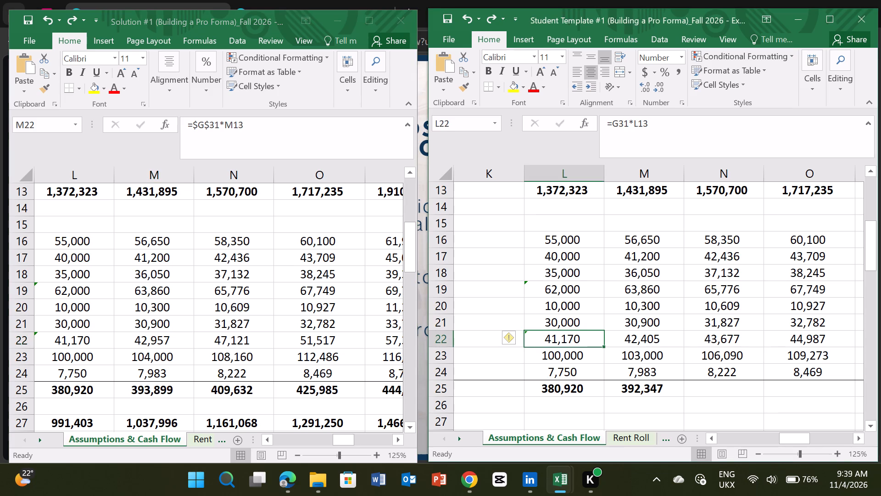
left_click(611, 122)
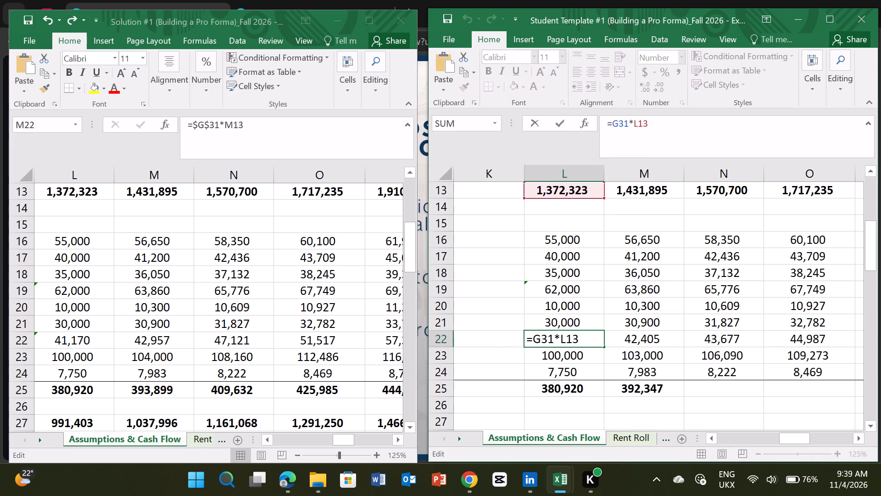
type("$$")
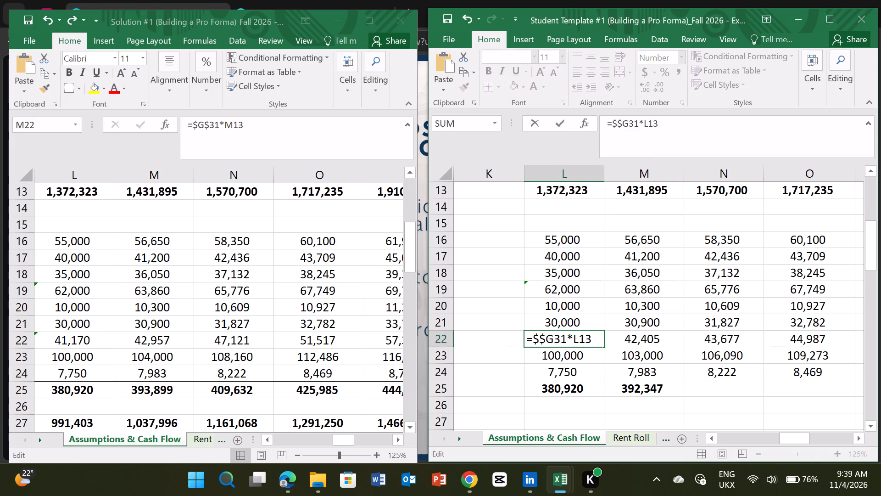
key("BackSpace")
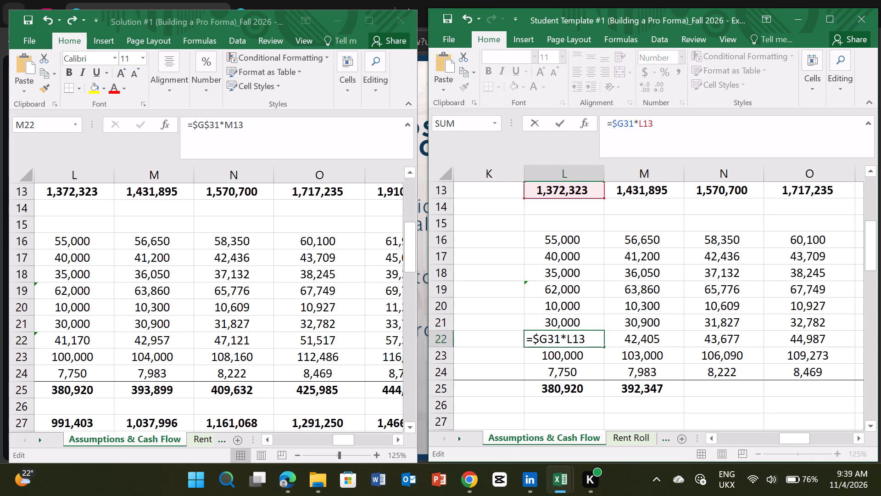
left_click(623, 122)
key("shift+dollar")
key("Return")
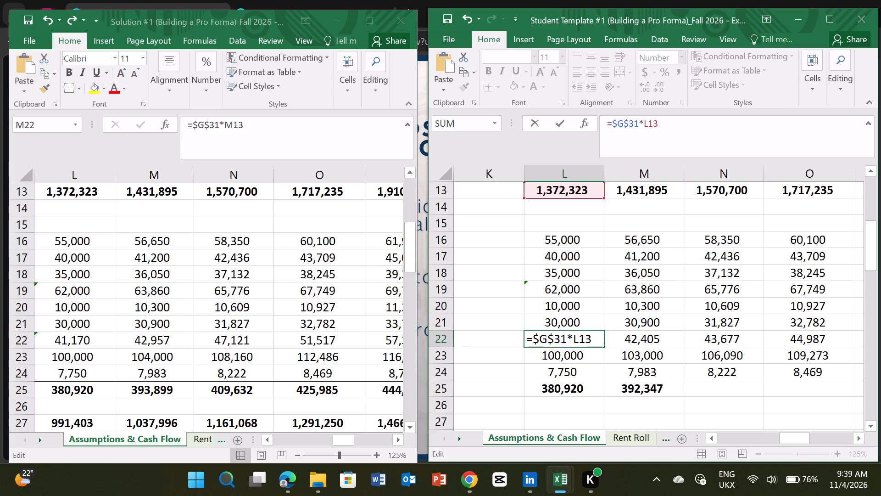
Fill the Management Fee formula =$G$31*L13 from L22 across row 22 through U22 in the student template.
left_click(593, 341)
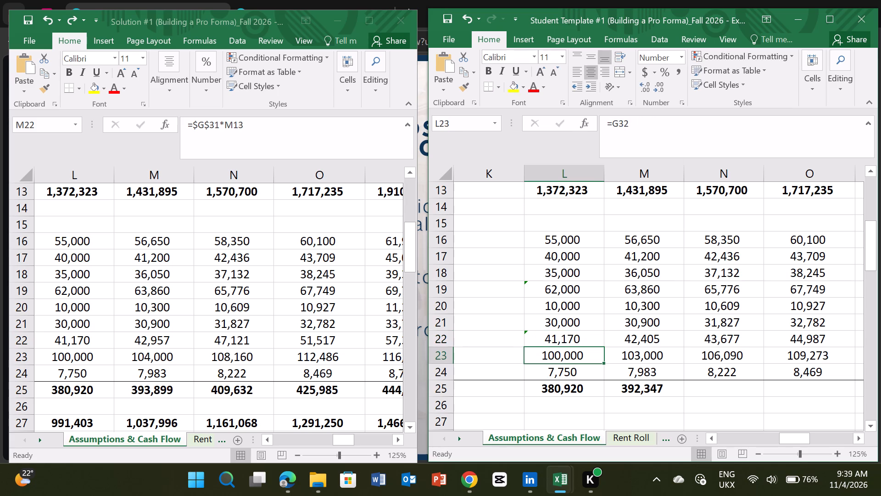
left_click_drag(603, 347, 658, 341)
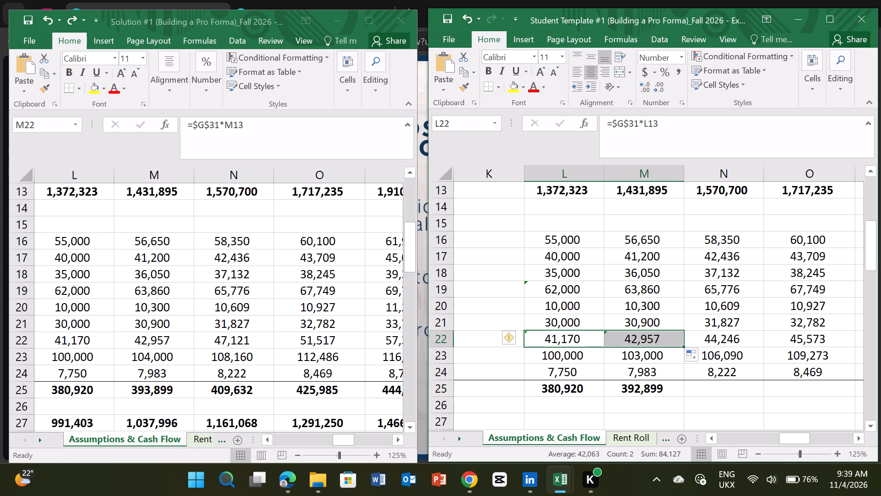
left_click_drag(685, 346, 710, 345)
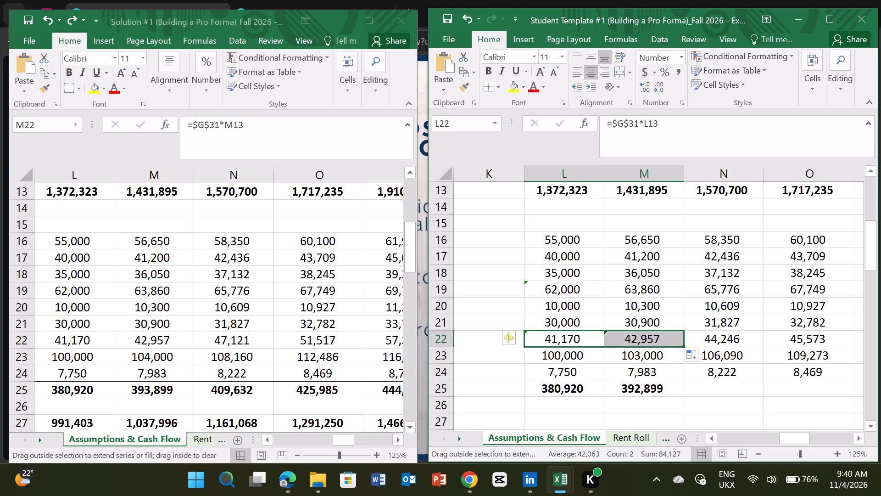
left_click_drag(710, 345, 734, 344)
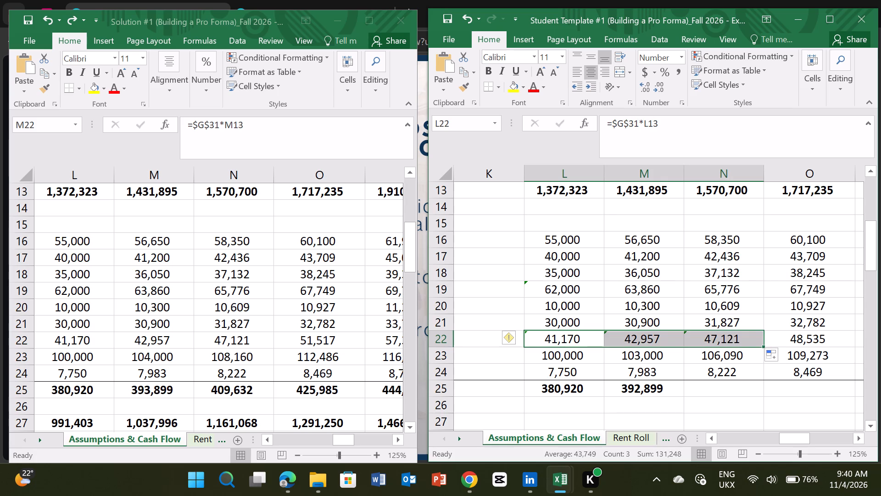
left_click_drag(790, 437, 801, 435)
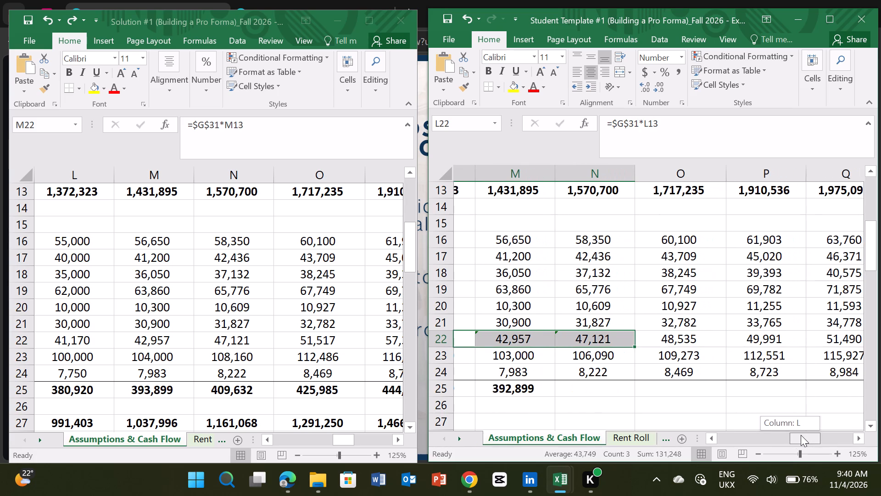
left_click_drag(801, 435, 809, 434)
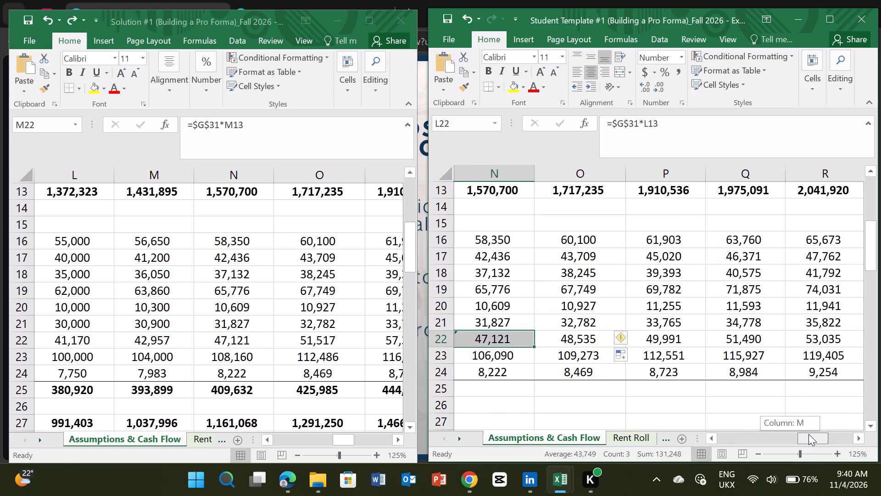
left_click_drag(532, 346, 545, 344)
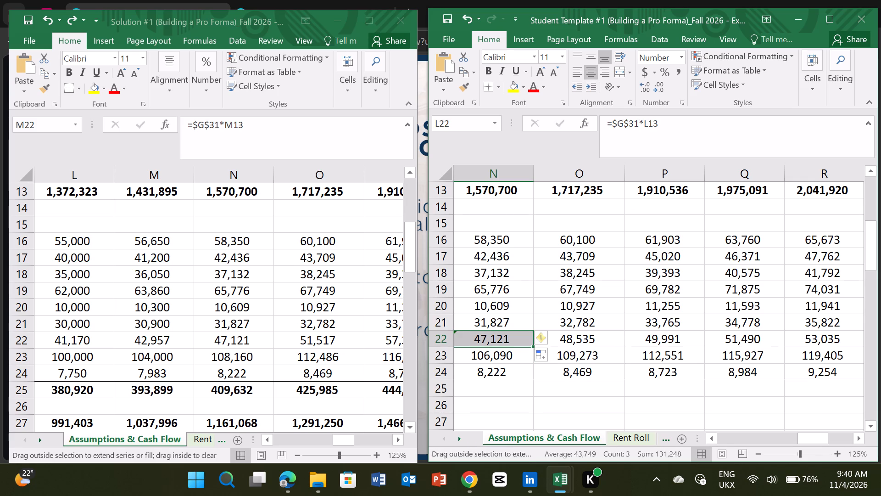
left_click_drag(545, 344, 764, 343)
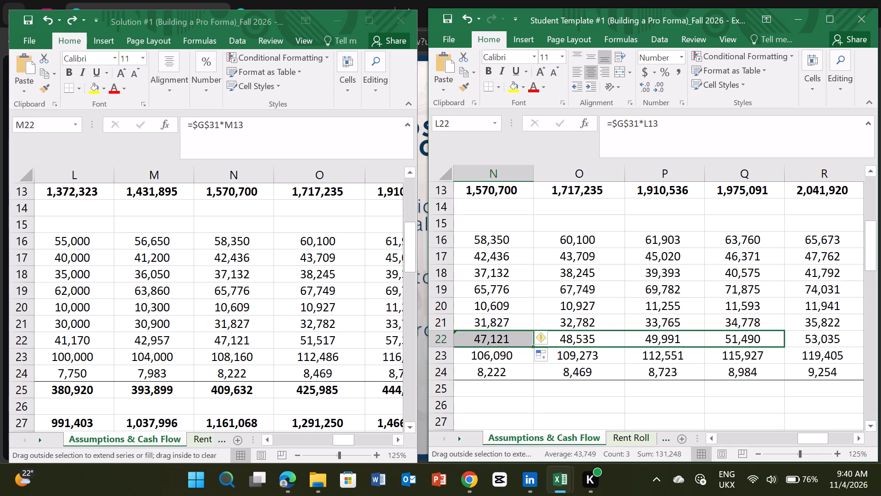
left_click_drag(764, 343, 797, 340)
left_click_drag(797, 340, 796, 340)
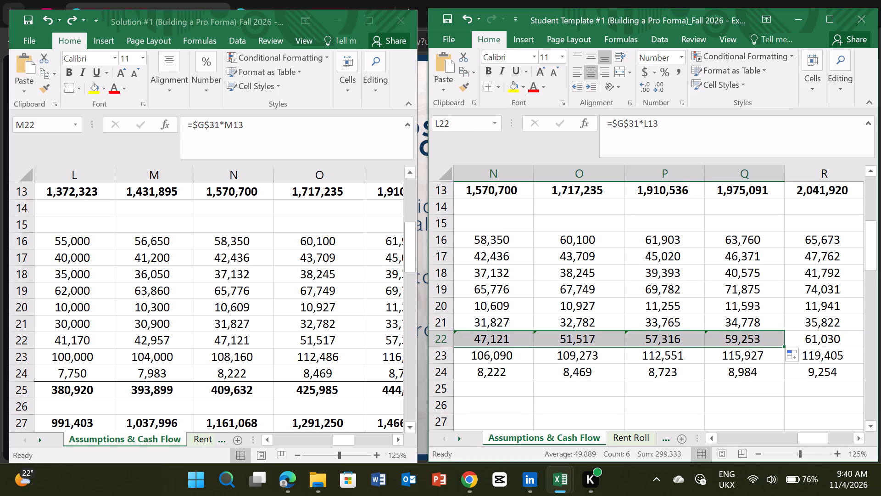
left_click_drag(810, 438, 818, 438)
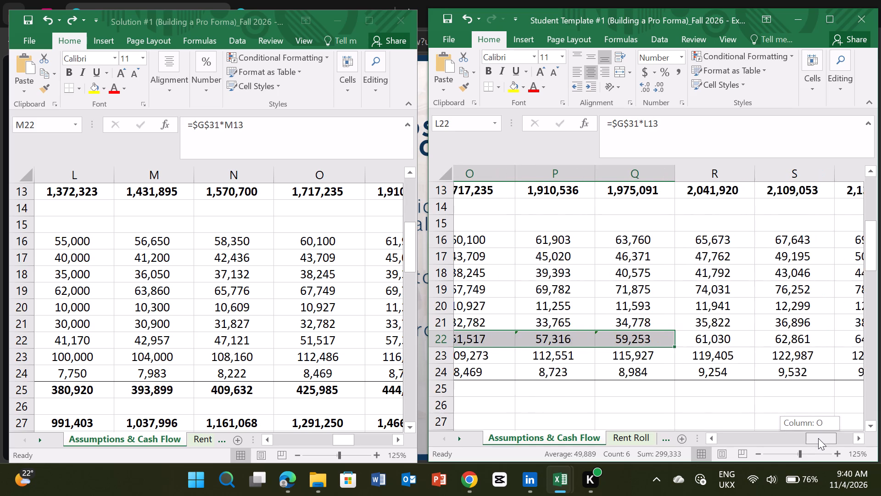
left_click_drag(818, 438, 829, 438)
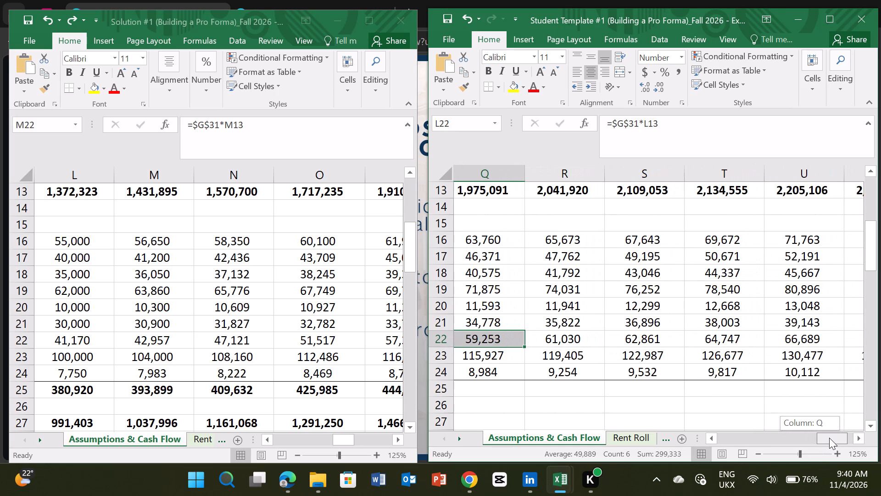
left_click_drag(829, 438, 830, 437)
left_click_drag(534, 347, 800, 345)
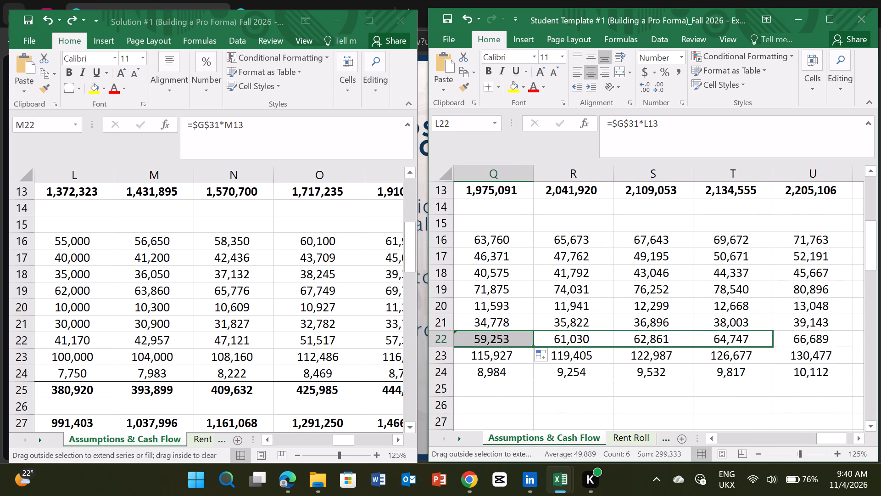
left_click_drag(800, 345, 816, 344)
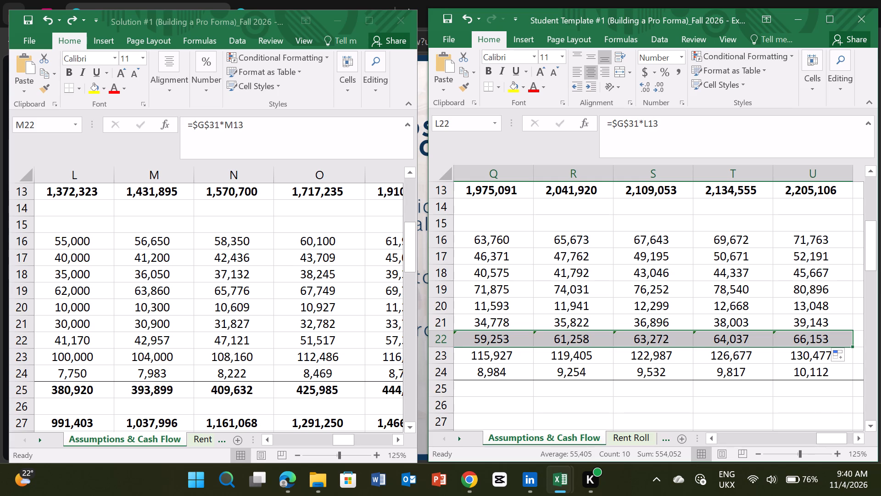
left_click(769, 393)
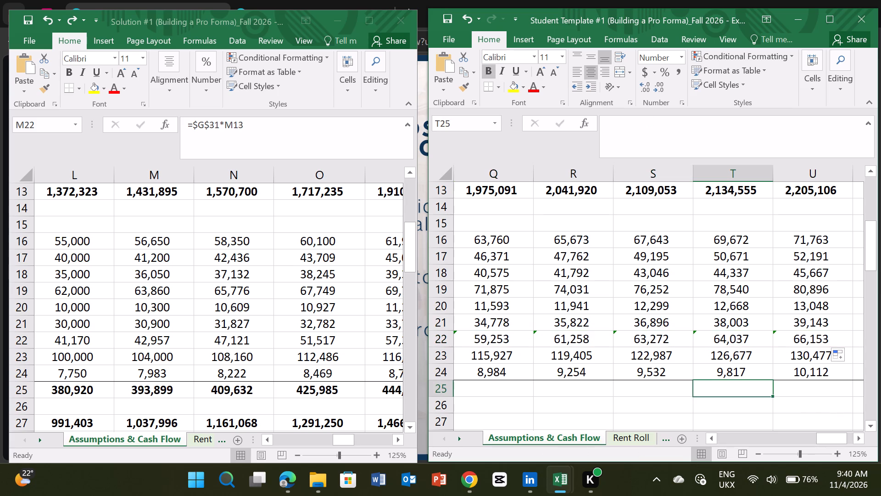
Compare the student template's formulas in M25 and M23 with the solution's formulas in M23 and M21.
left_click_drag(827, 439, 815, 440)
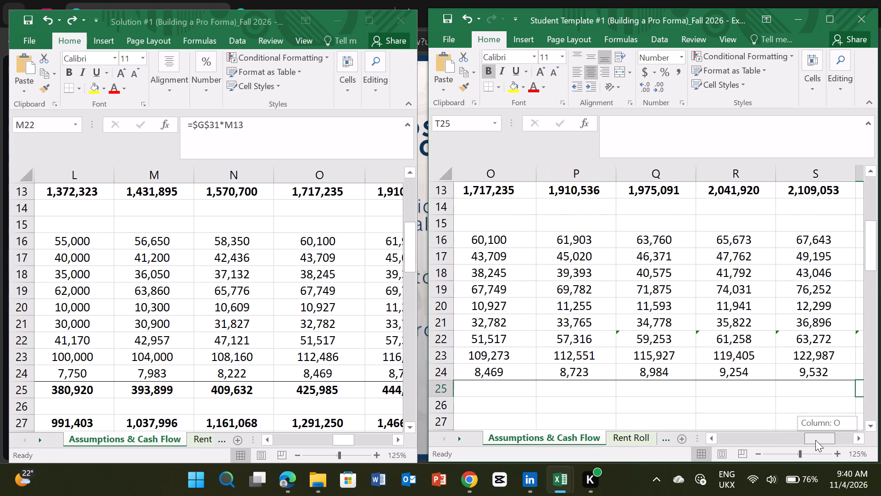
left_click_drag(815, 440, 796, 442)
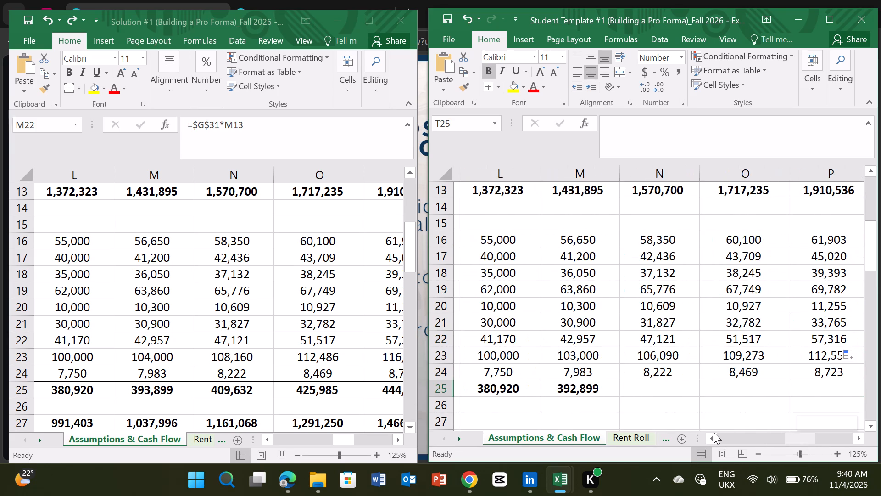
left_click_drag(791, 437, 789, 437)
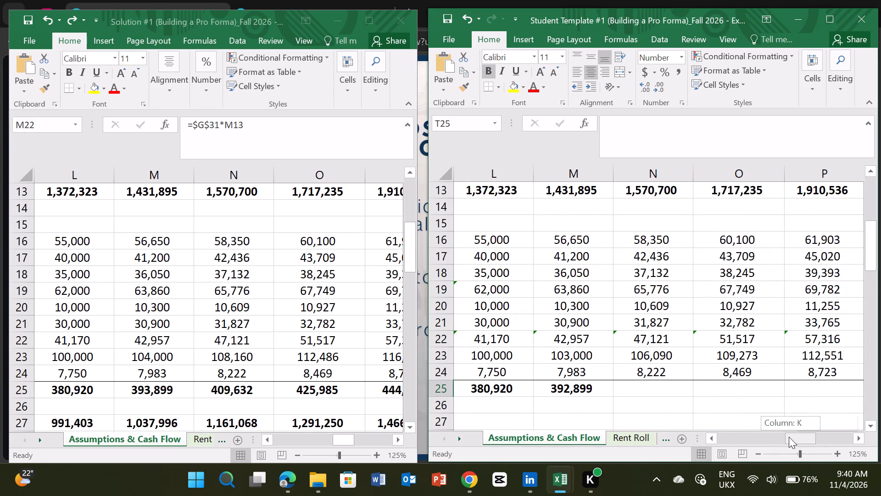
left_click_drag(789, 437, 781, 438)
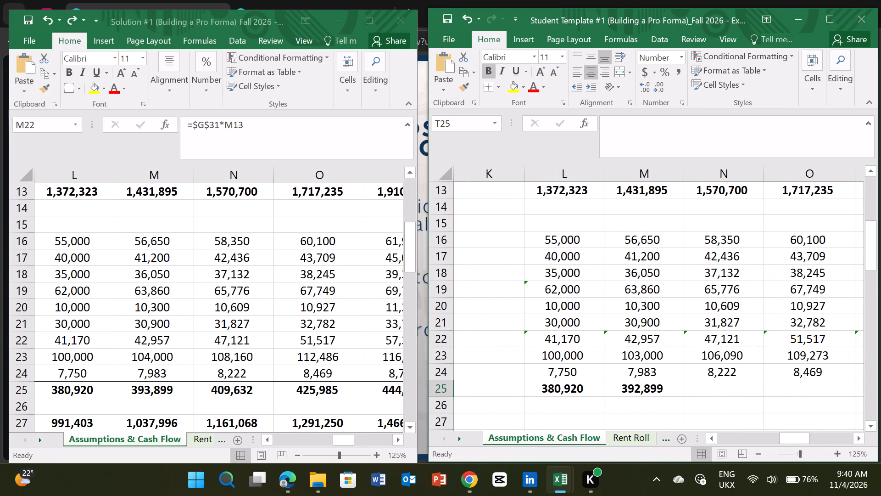
left_click(627, 389)
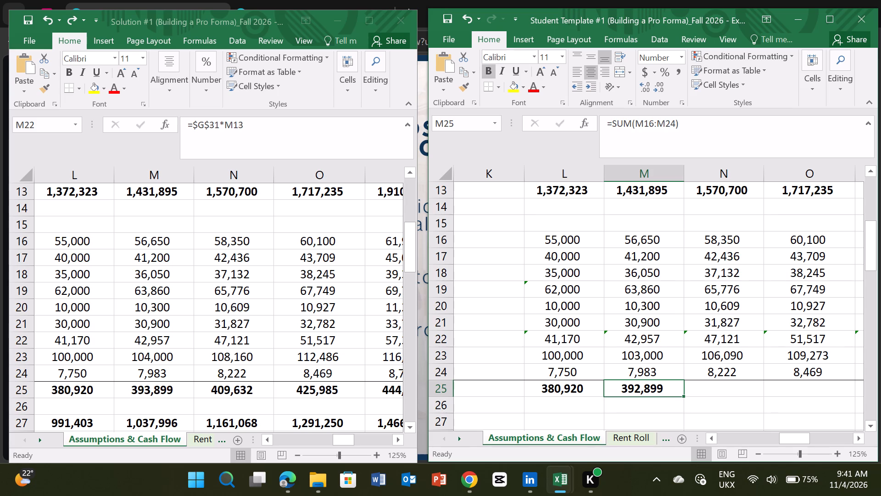
left_click(640, 358)
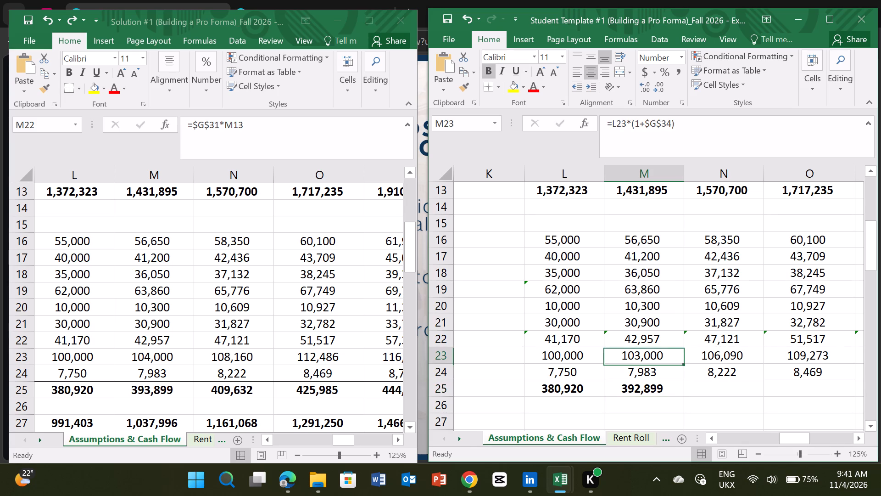
left_click(152, 358)
left_click(152, 358)
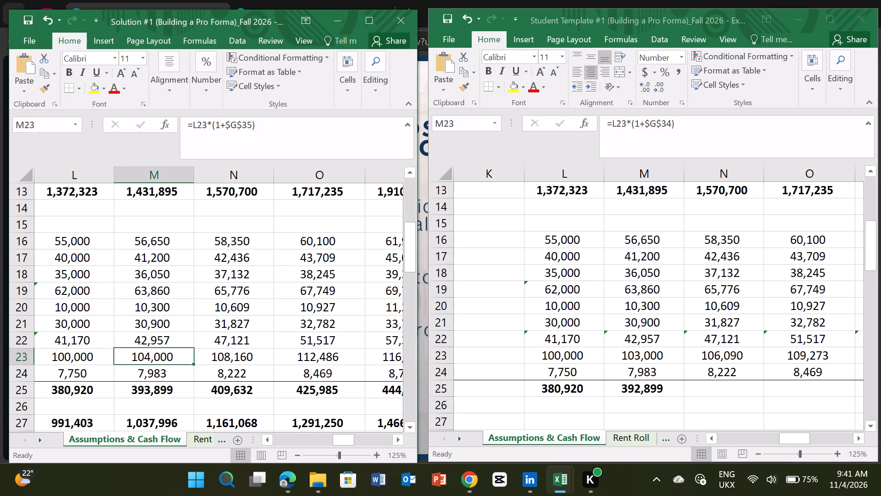
left_click(162, 325)
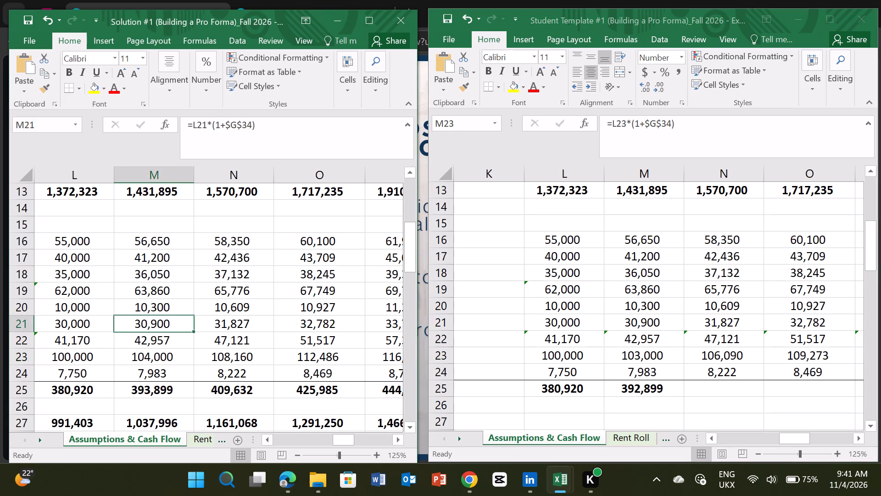
left_click(233, 360)
left_click(168, 362)
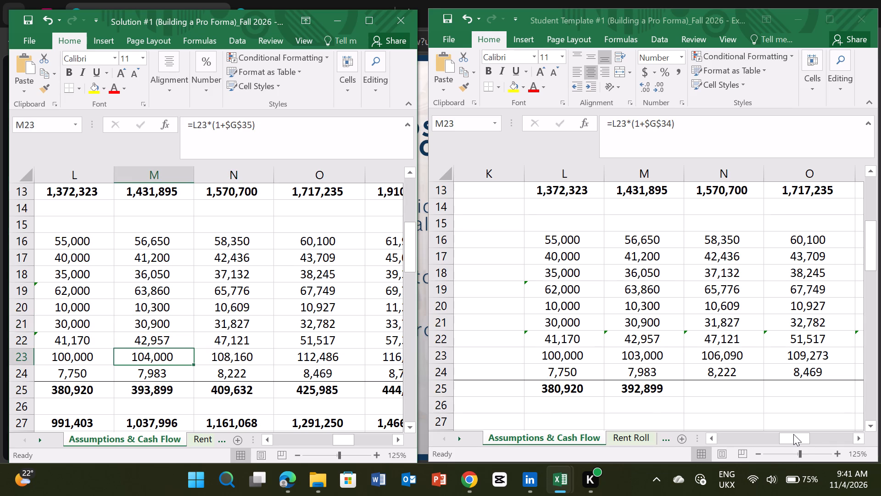
Look up the Expense Growth and Real Estate Tax Growth assumptions in G34 and G35 of the solution workbook.
left_click_drag(341, 442, 340, 442)
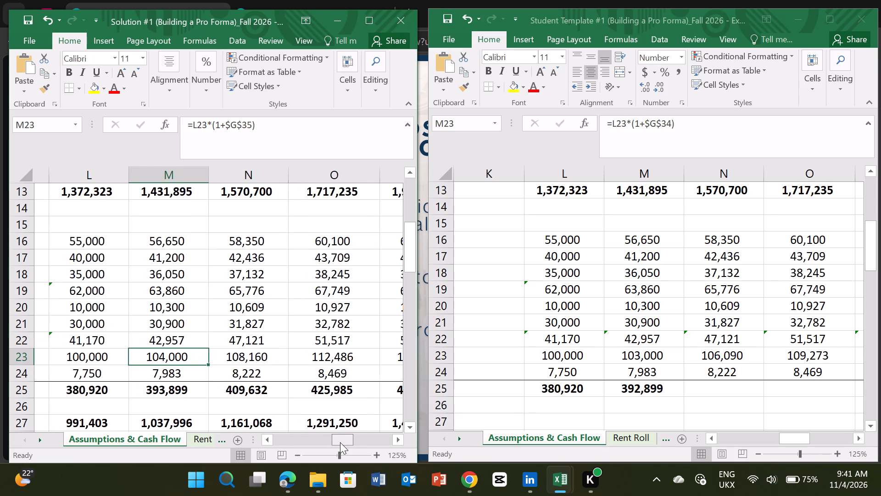
left_click_drag(340, 442, 315, 438)
scroll(160, 372, "down", 4)
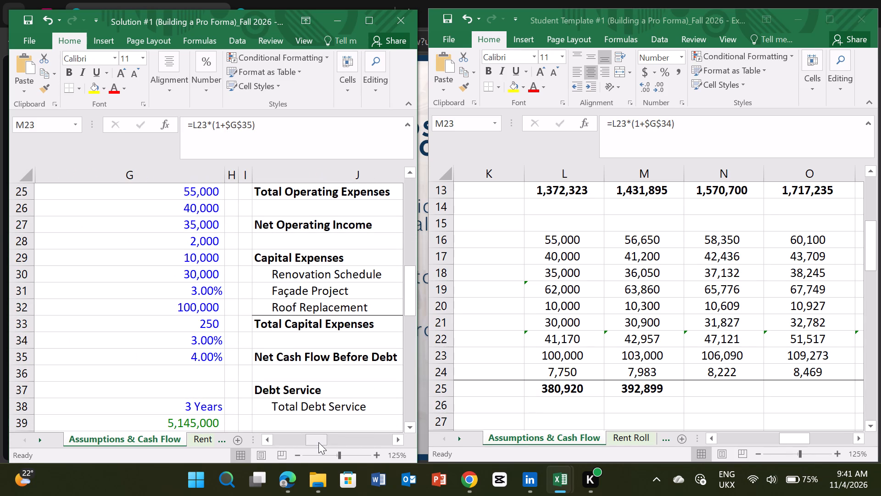
left_click_drag(318, 442, 299, 441)
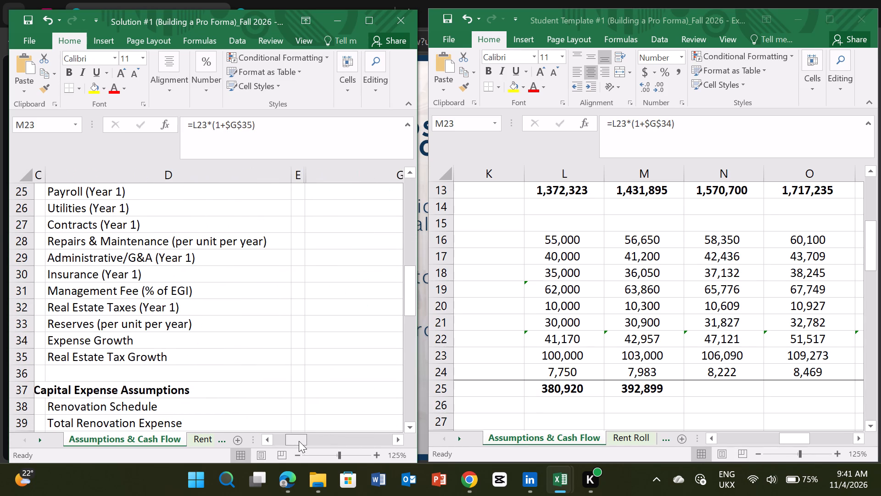
left_click_drag(299, 441, 310, 439)
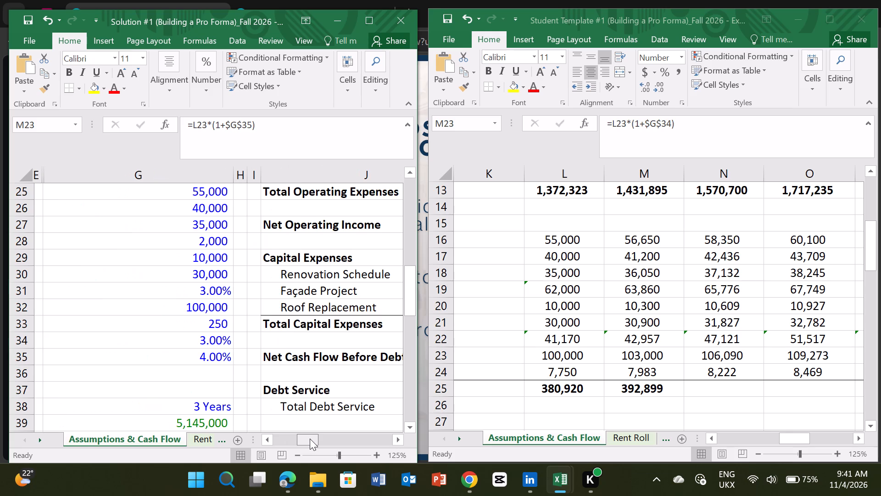
left_click_drag(310, 439, 319, 437)
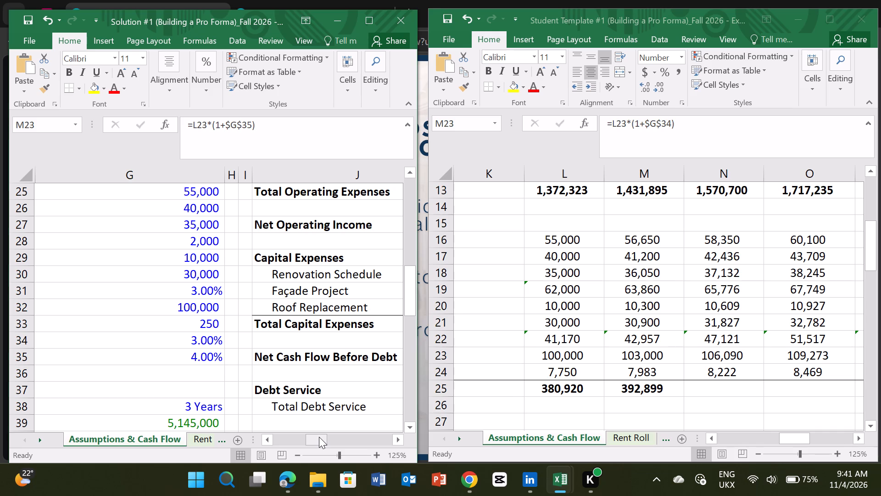
Compare the Real Estate Taxes formulas in L23 and M23 of the student template with those in the solution workbook.
left_click(632, 355)
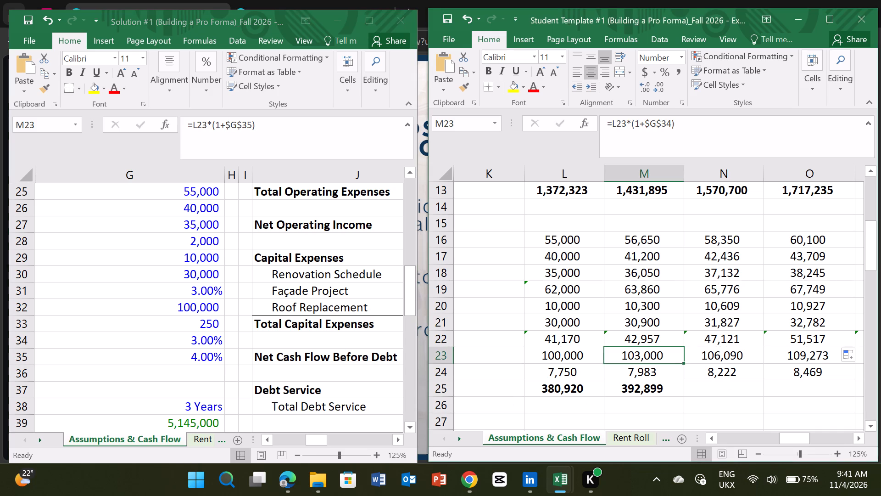
left_click(582, 360)
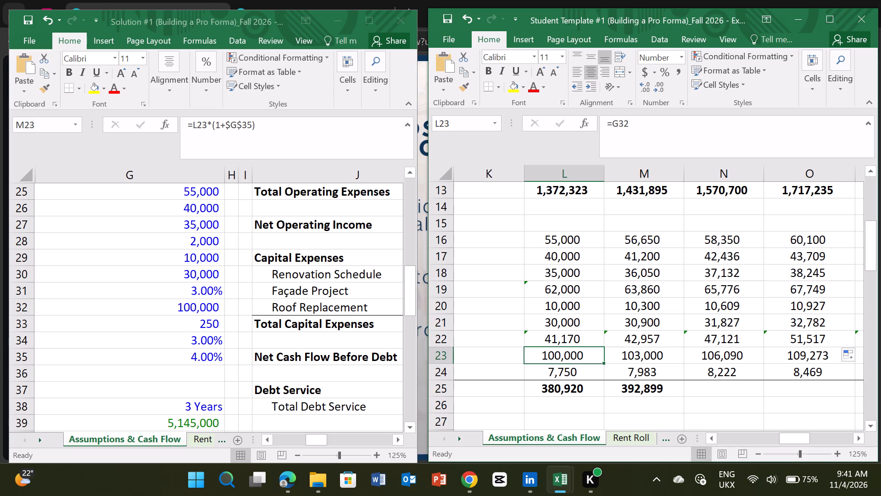
left_click_drag(310, 437, 327, 436)
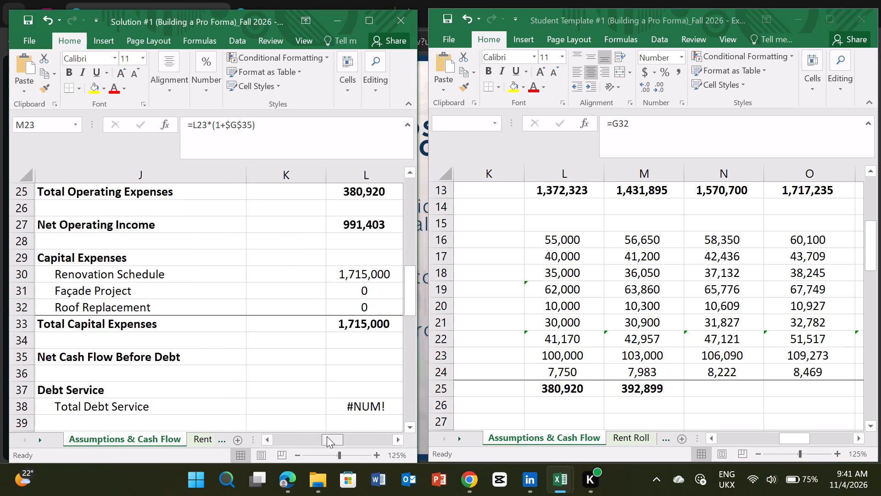
left_click_drag(327, 436, 352, 430)
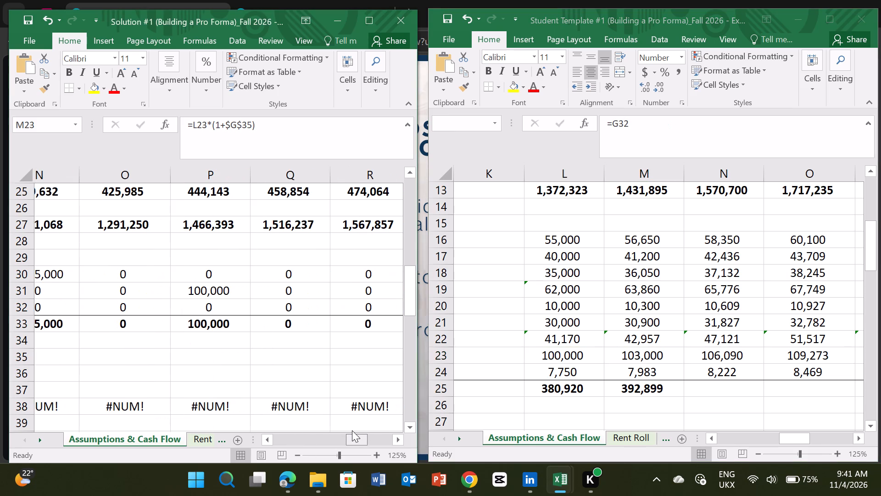
left_click_drag(352, 430, 352, 430)
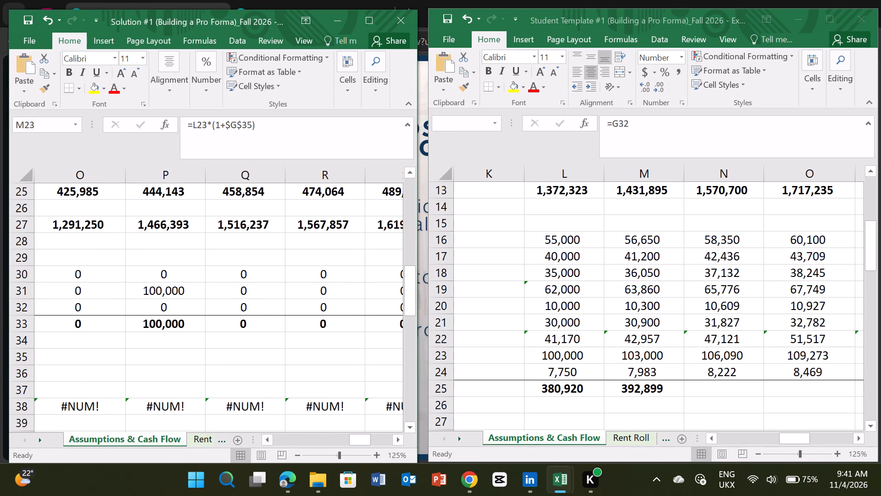
scroll(274, 358, "up", 3)
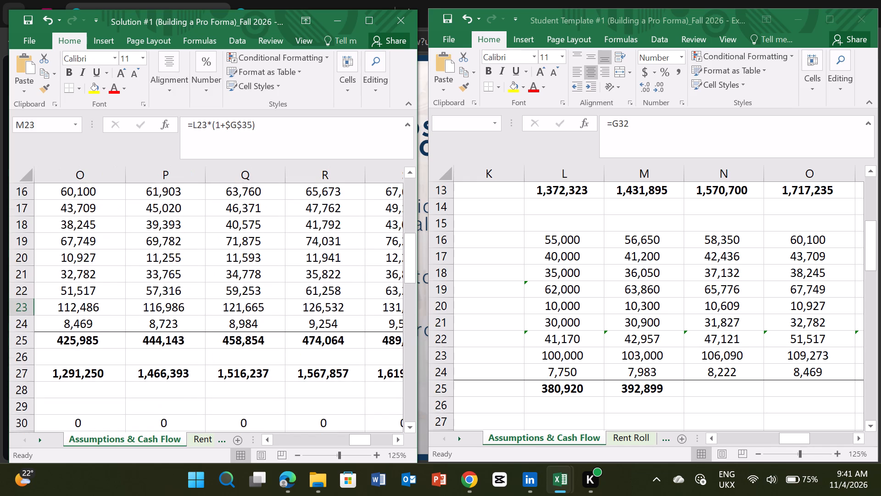
scroll(273, 358, "up", 4)
scroll(273, 358, "down", 2)
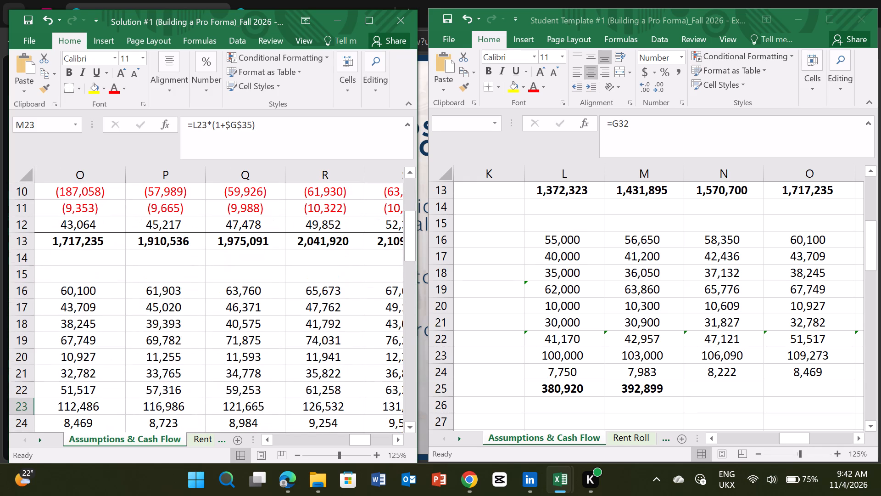
left_click_drag(357, 441, 340, 441)
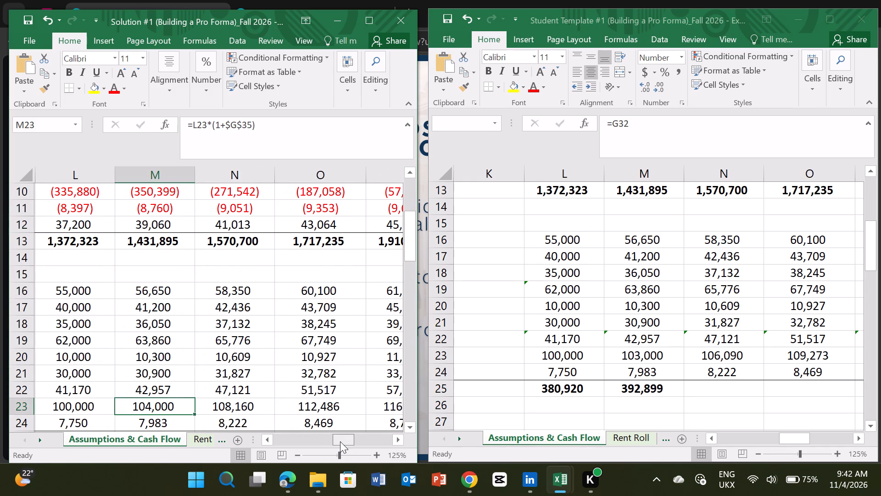
left_click_drag(340, 441, 334, 441)
left_click(151, 411)
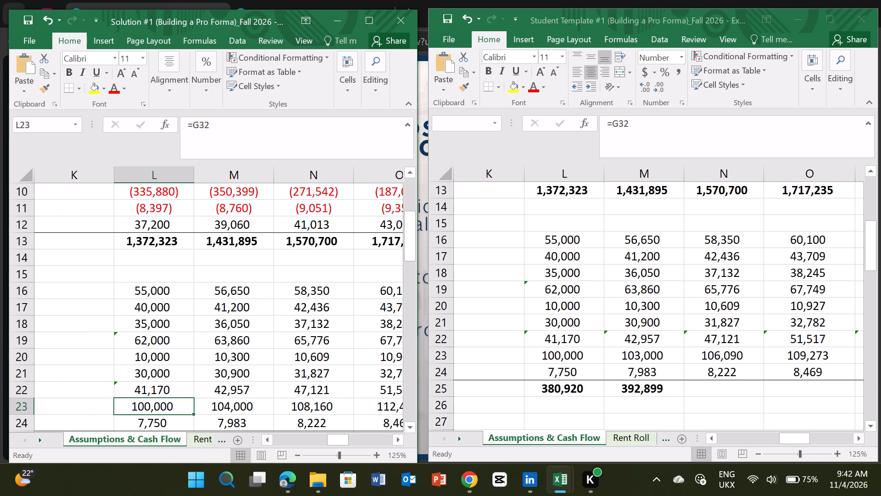
left_click(335, 441)
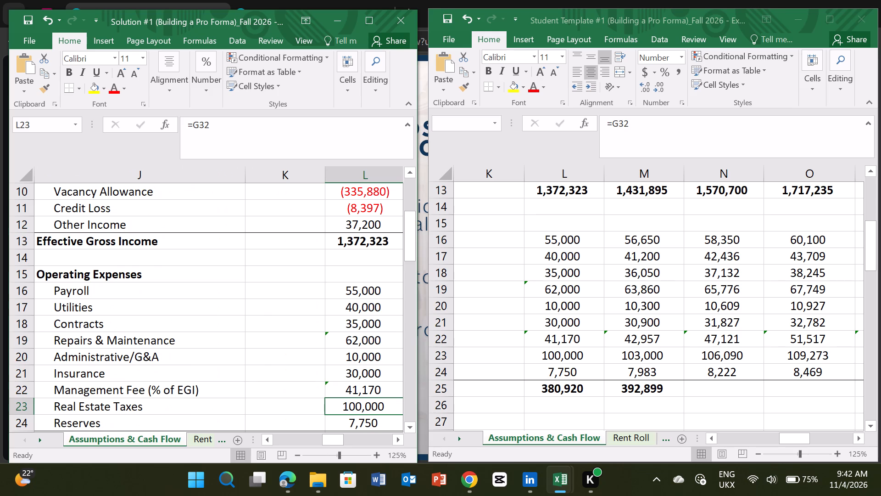
left_click_drag(337, 440, 345, 437)
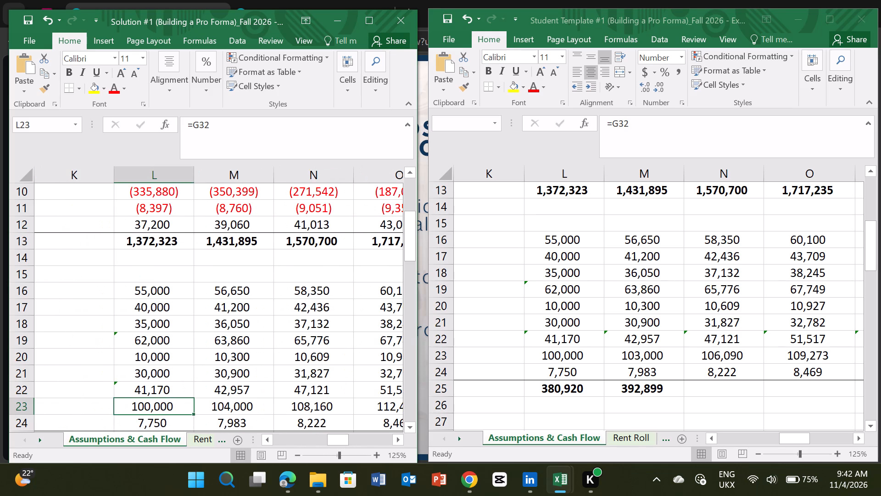
left_click(238, 411)
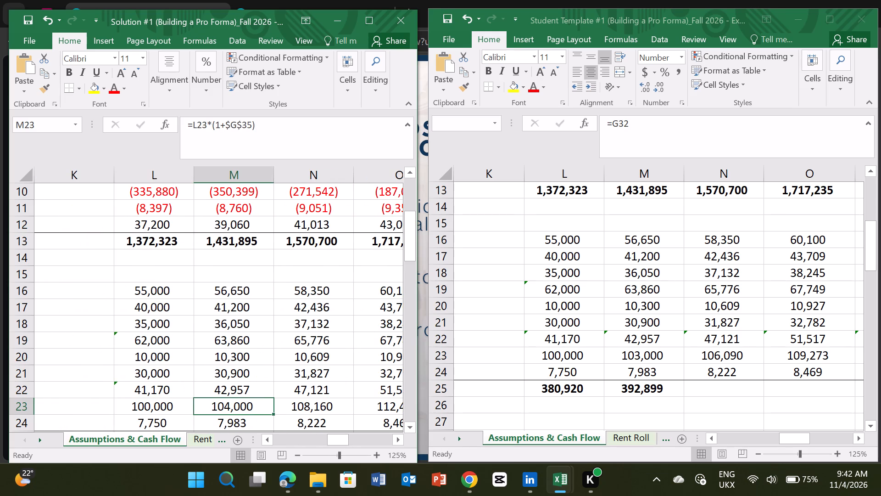
Change the Real Estate Taxes formula in the student template's M23 to =L23*(1+$G$35).
left_click(638, 354)
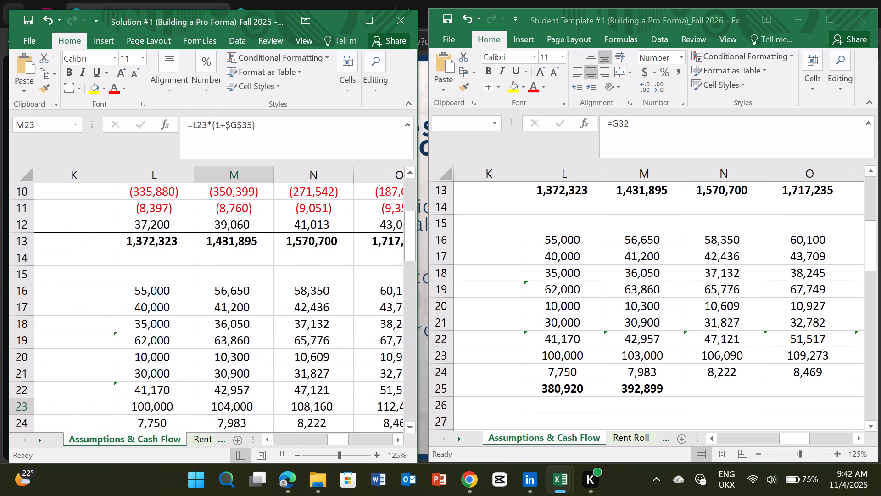
left_click(639, 355)
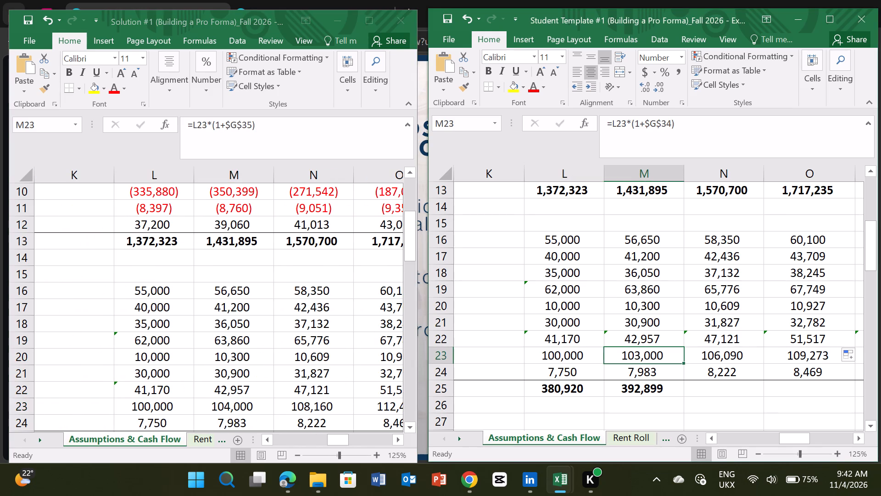
left_click(670, 124)
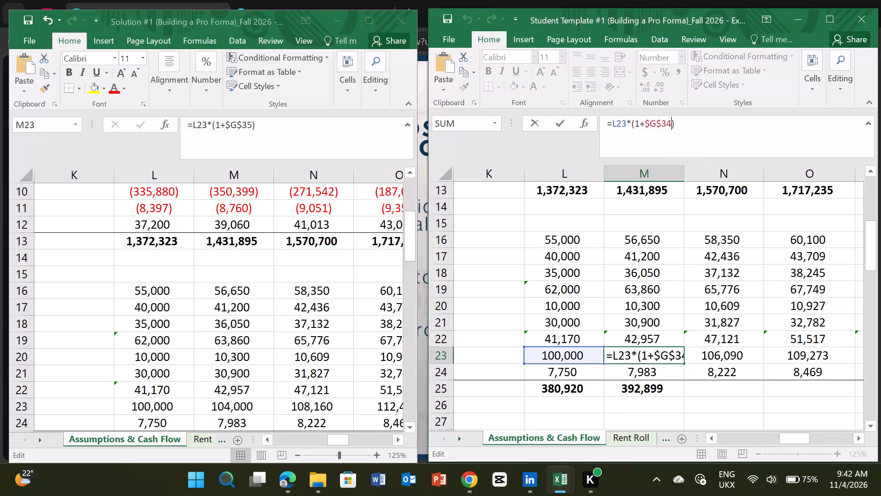
key("BackSpace")
key("5")
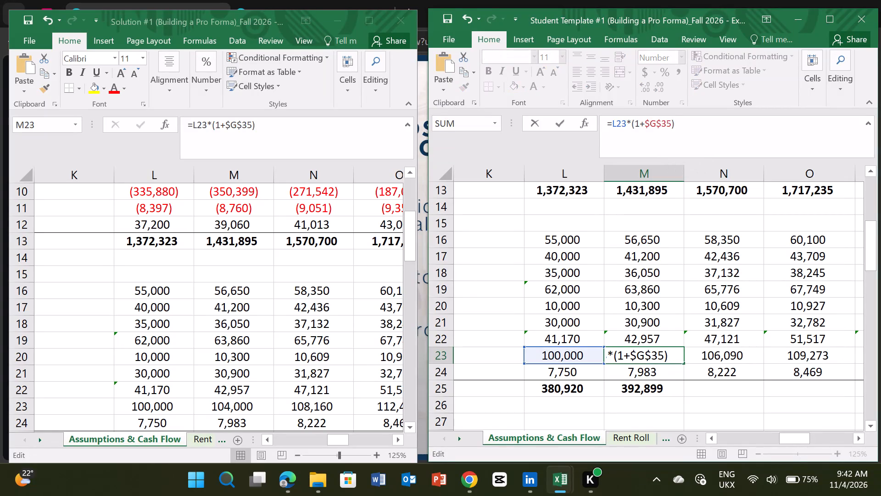
key("Return")
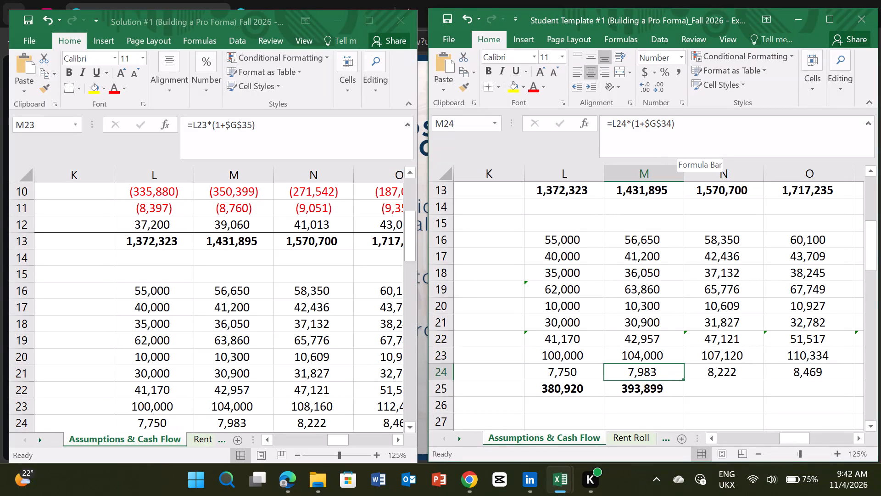
Fill the Real Estate Taxes formula from M23 across row 23 through V23 in the student template.
left_click(257, 349)
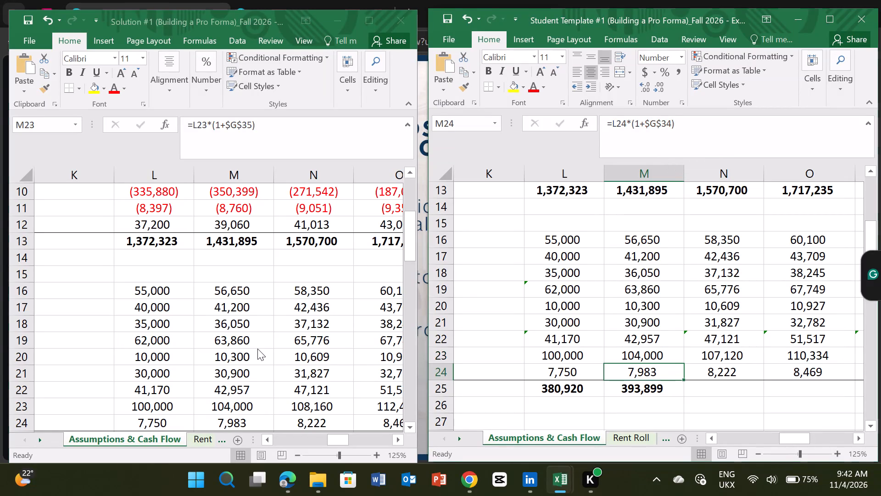
scroll(257, 348, "down", 1)
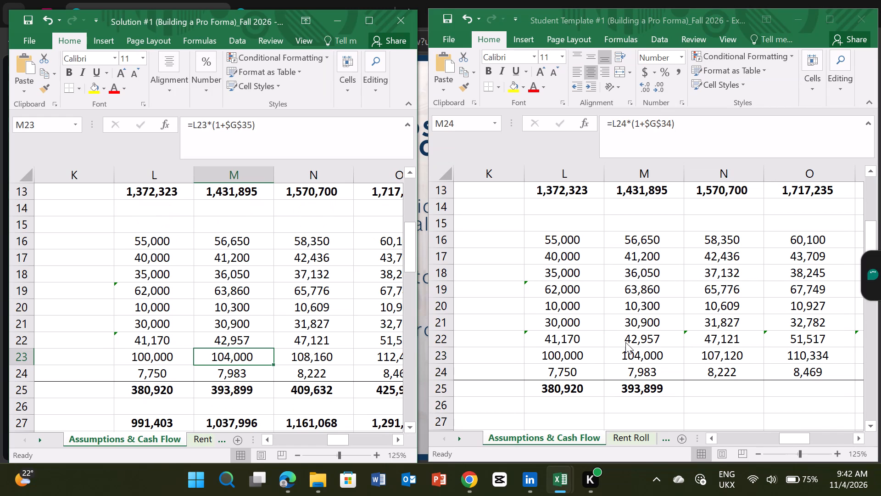
left_click(641, 355)
left_click(647, 355)
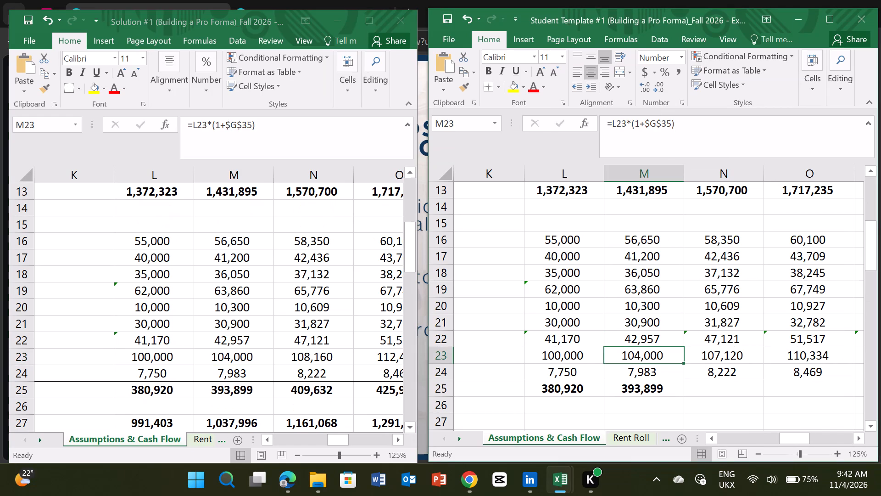
left_click_drag(684, 363, 733, 359)
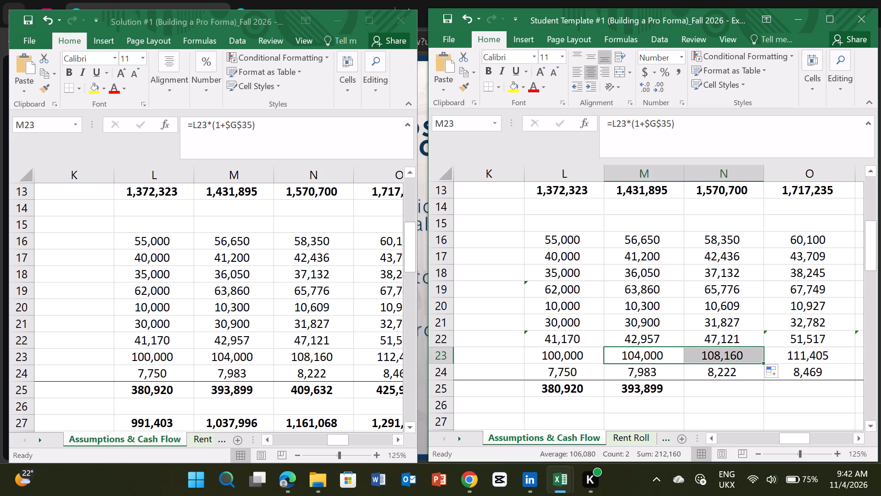
left_click(764, 362)
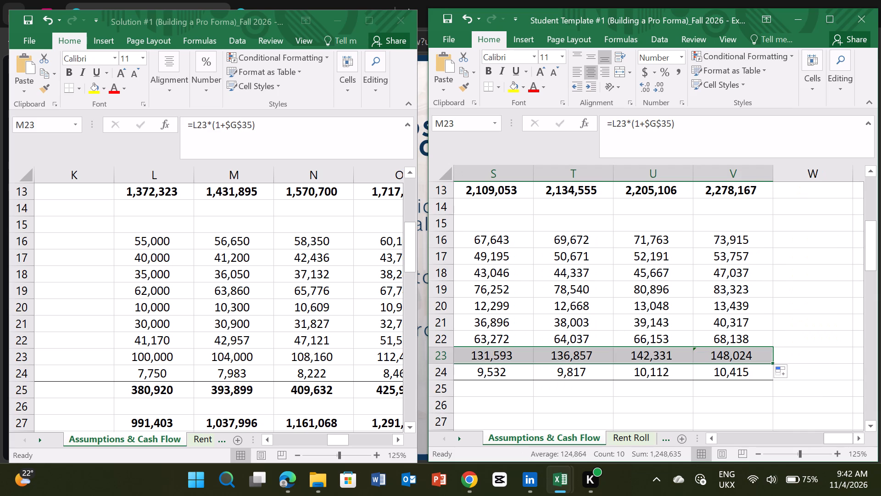
Fill the Total Operating Expenses formula =SUM(M16:M24) from M25 across row 25 through V25 in the student template.
left_click_drag(836, 439, 817, 440)
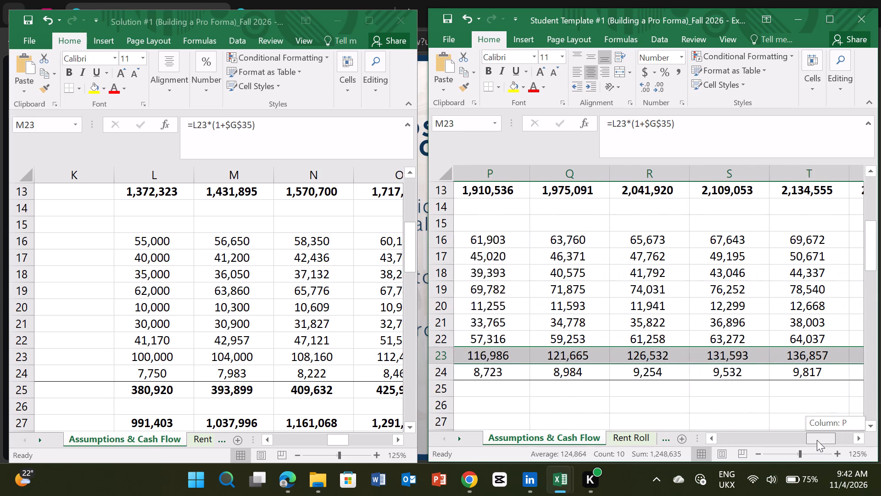
left_click_drag(817, 440, 816, 440)
left_click_drag(816, 440, 795, 440)
left_click(507, 391)
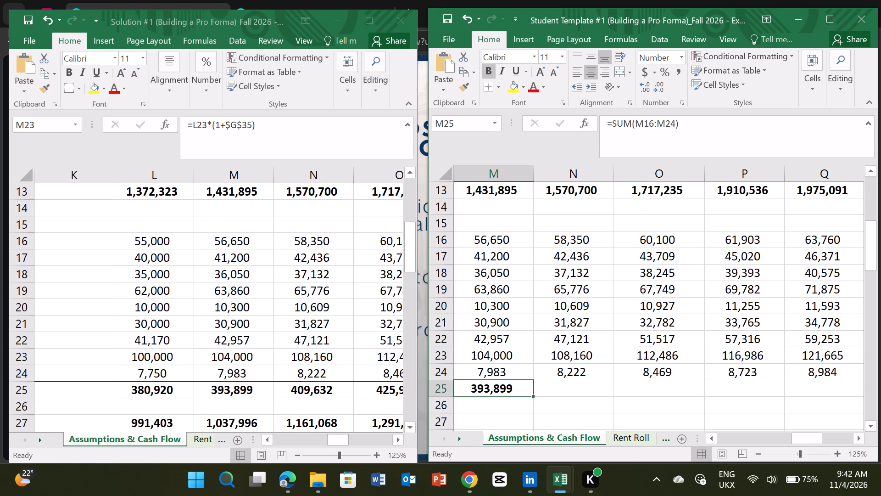
left_click_drag(534, 396, 667, 394)
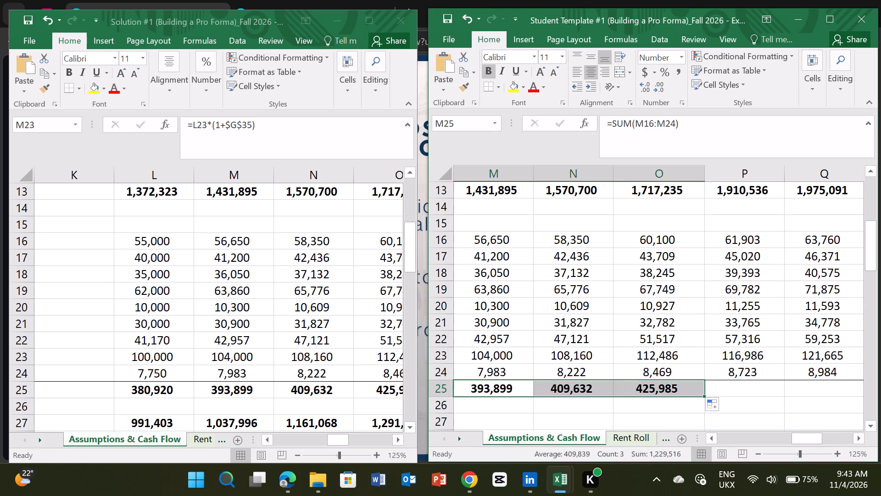
left_click_drag(704, 396, 776, 389)
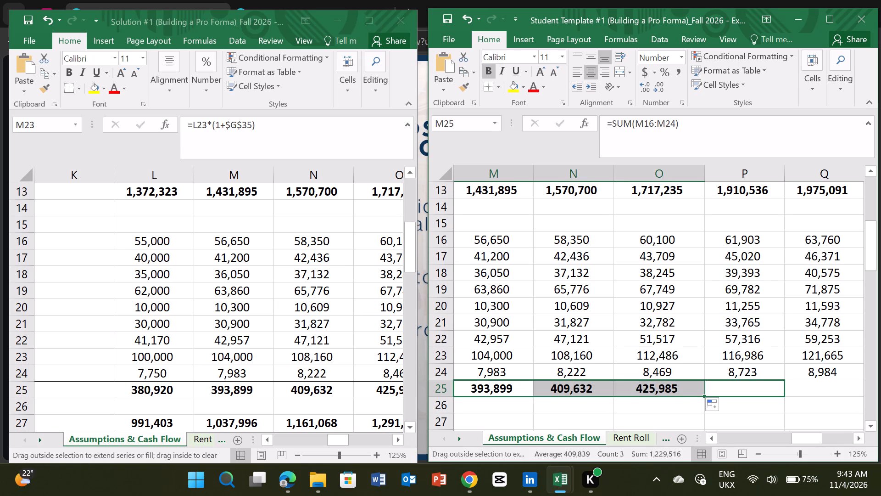
left_click_drag(776, 389, 829, 389)
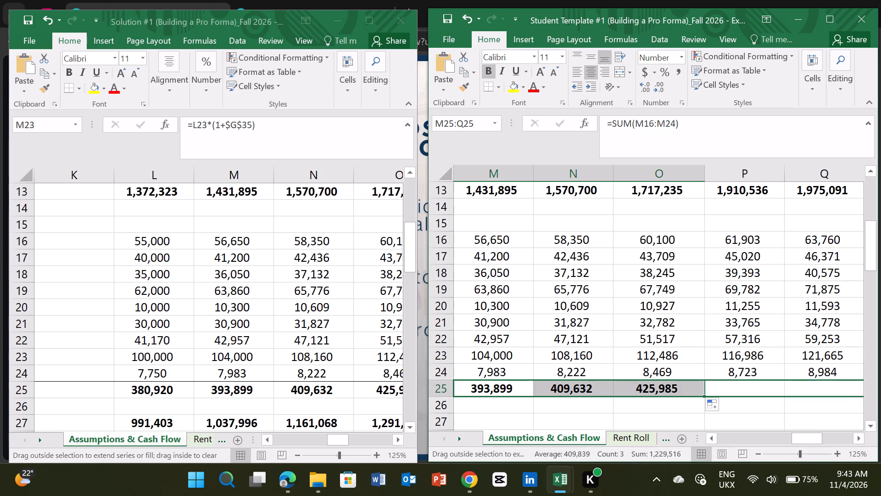
left_click_drag(806, 438, 820, 436)
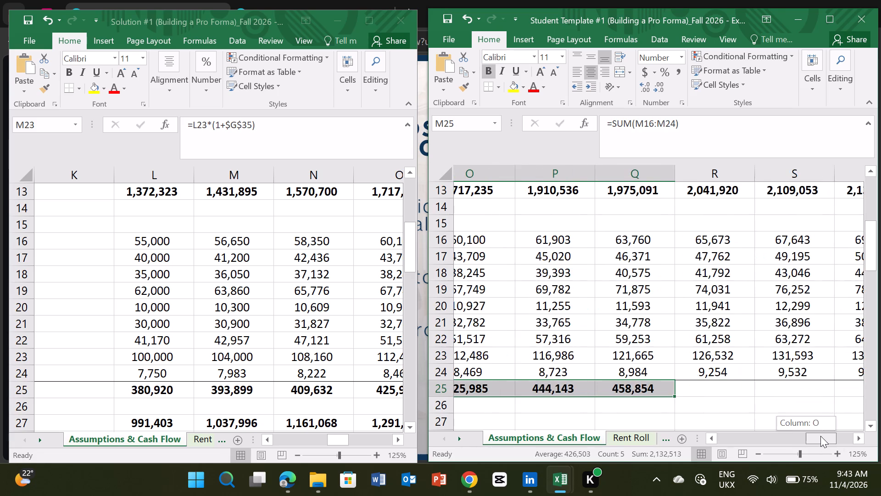
left_click_drag(703, 396, 781, 394)
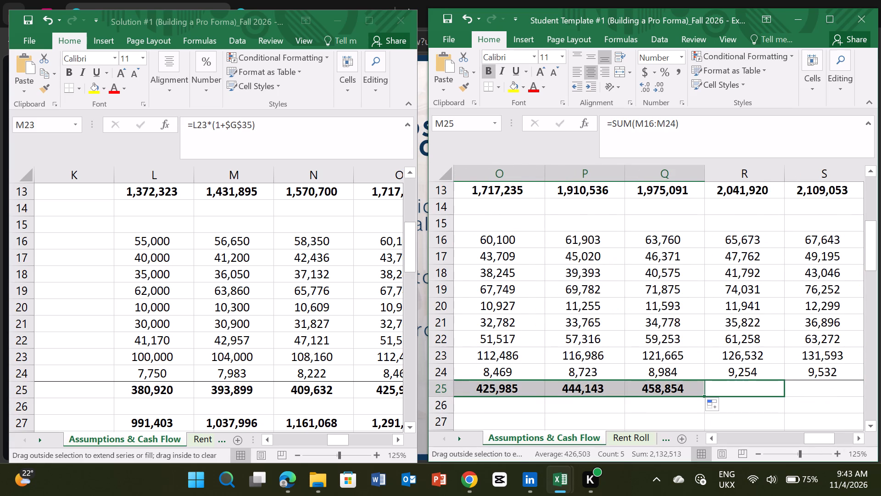
left_click_drag(781, 394, 826, 395)
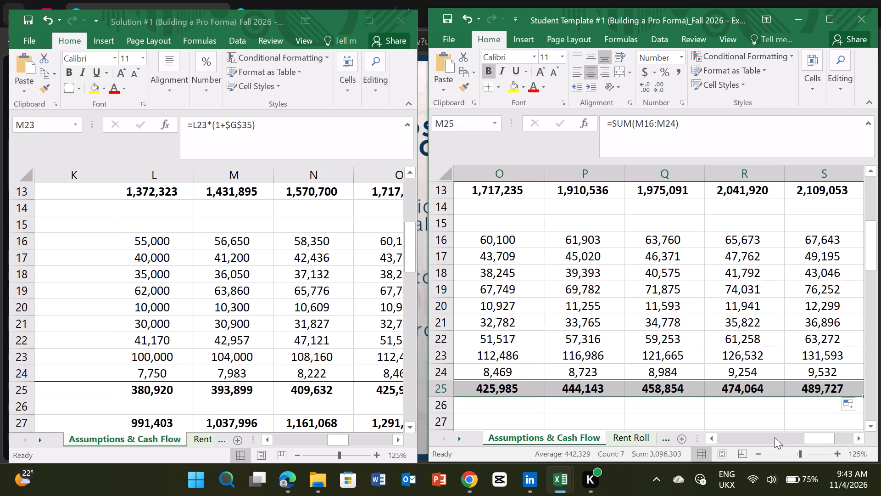
left_click_drag(814, 436, 835, 434)
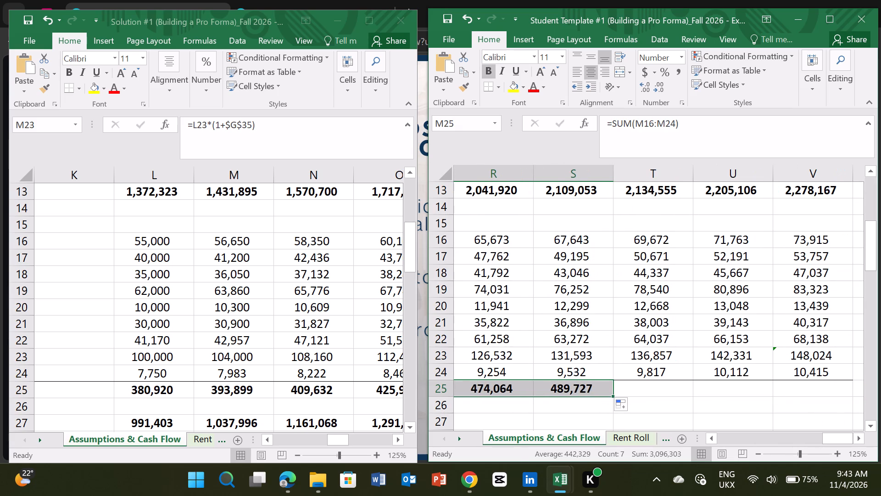
left_click_drag(613, 395, 814, 397)
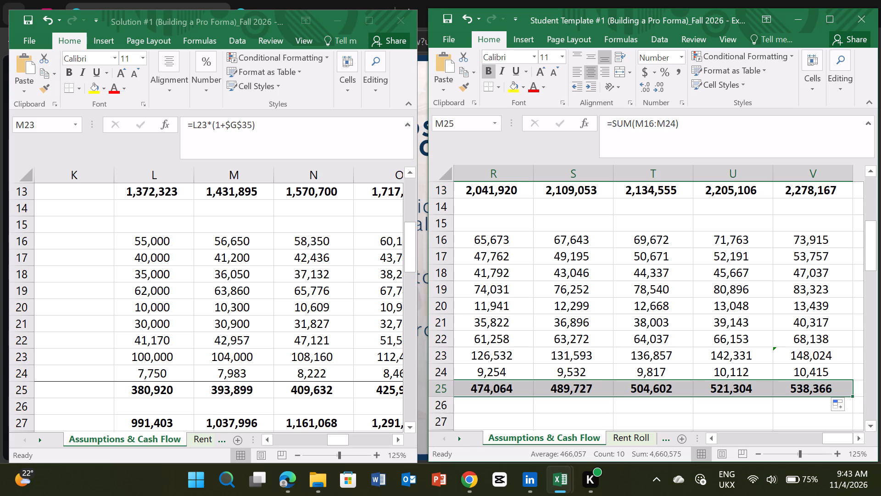
left_click(737, 421)
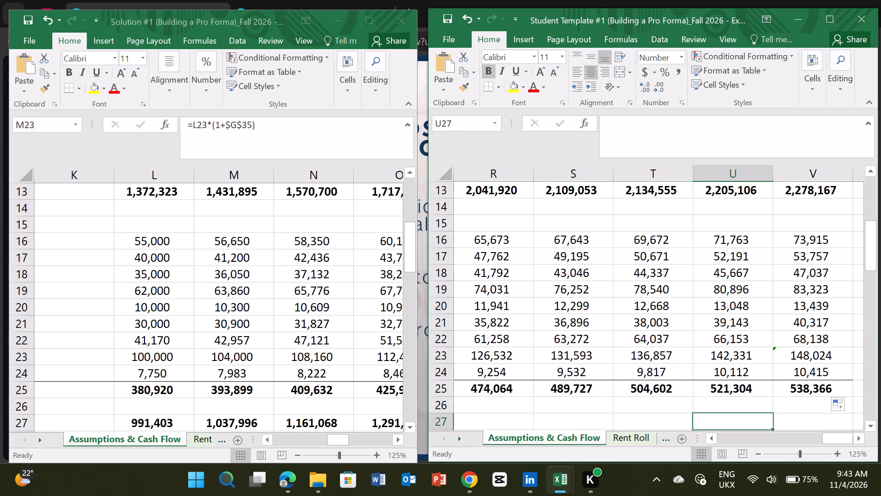
left_click_drag(829, 437, 793, 440)
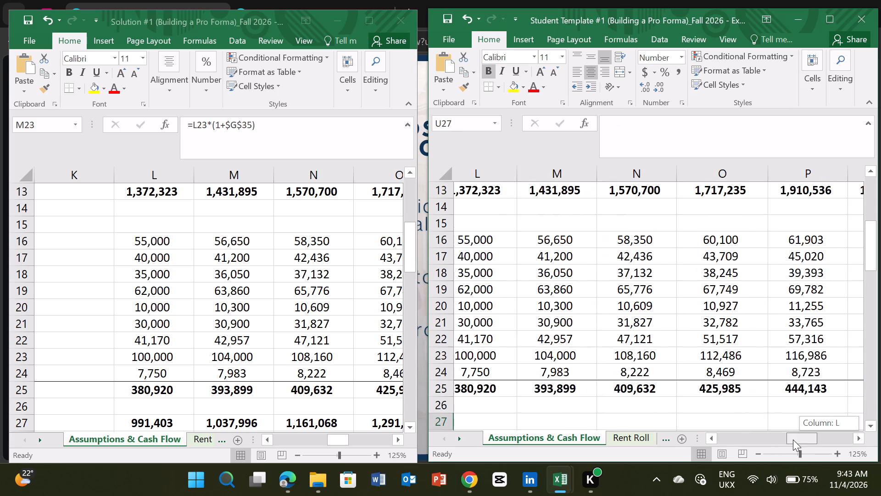
left_click_drag(793, 440, 791, 440)
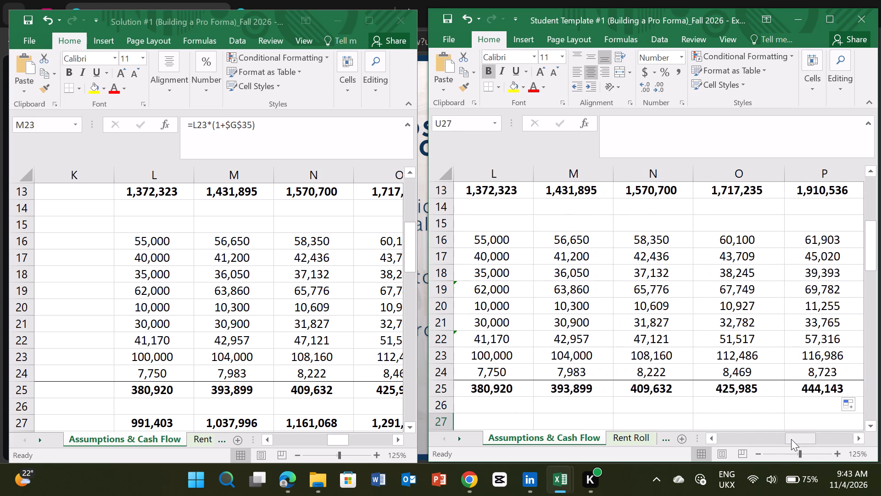
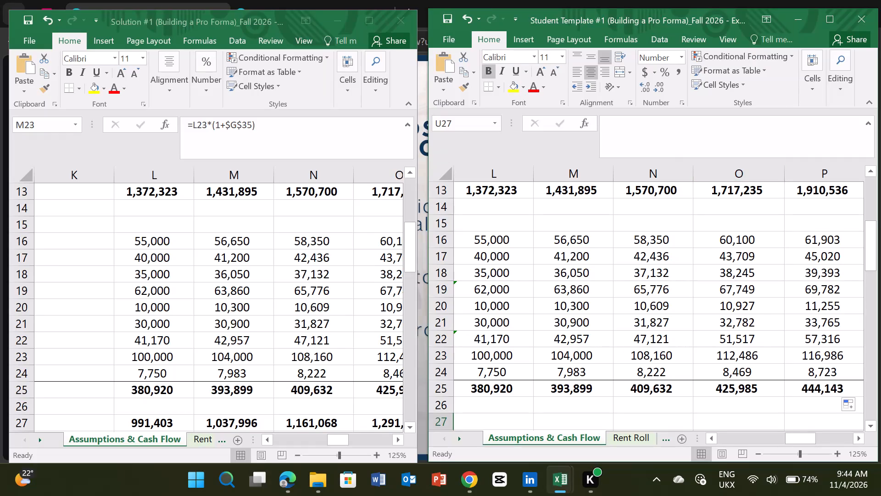
Enter the Net Operating Income formula =L13-L25 in L27 of the student template, following the solution workbook's L27.
scroll(171, 348, "down", 1)
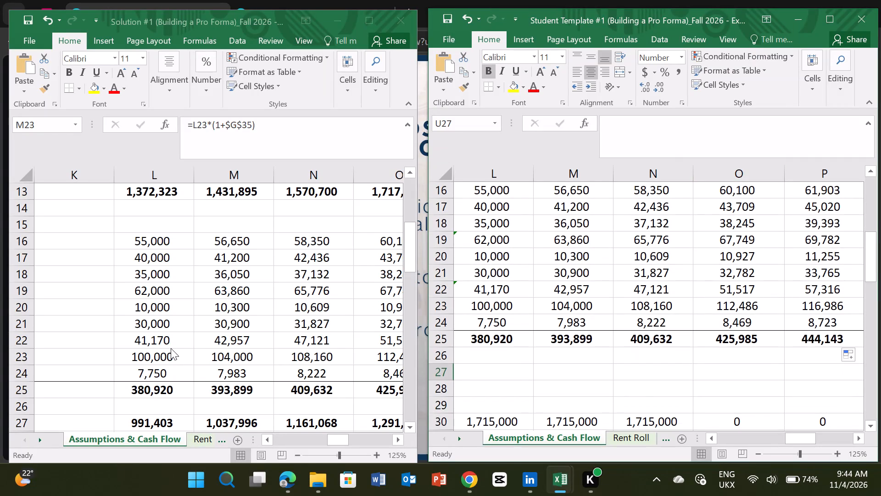
left_click(171, 348)
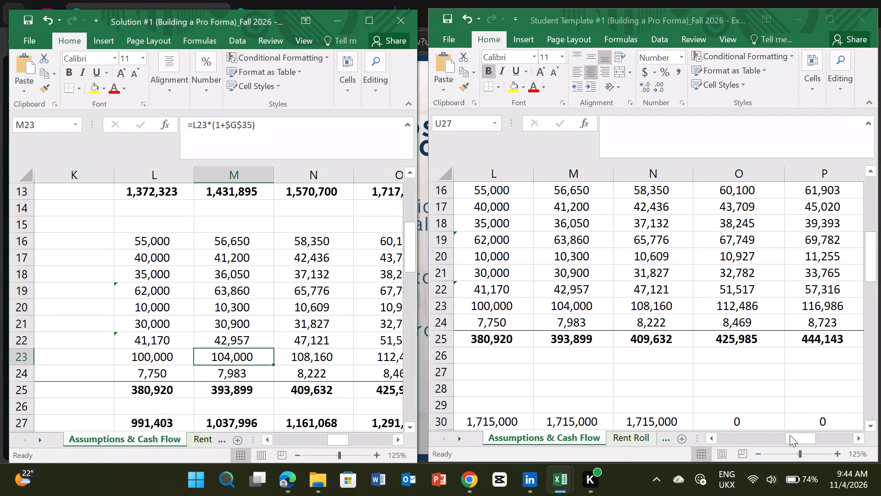
left_click_drag(792, 436, 767, 439)
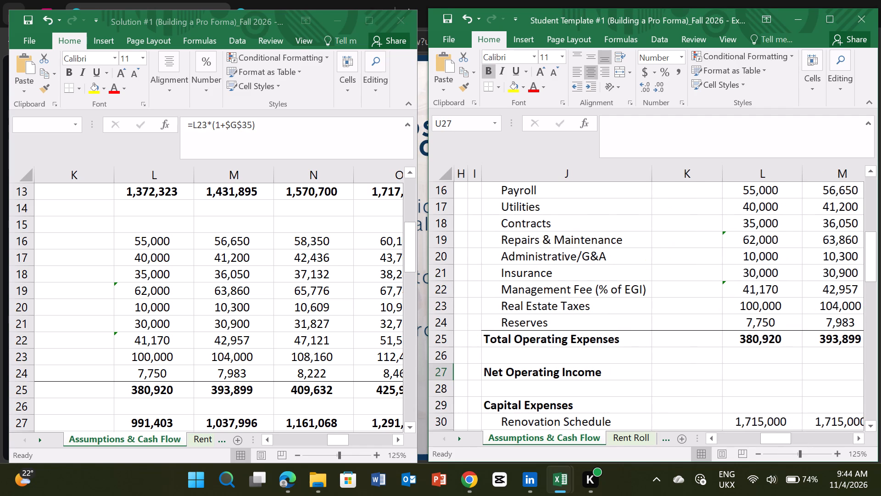
scroll(641, 342, "up", 2)
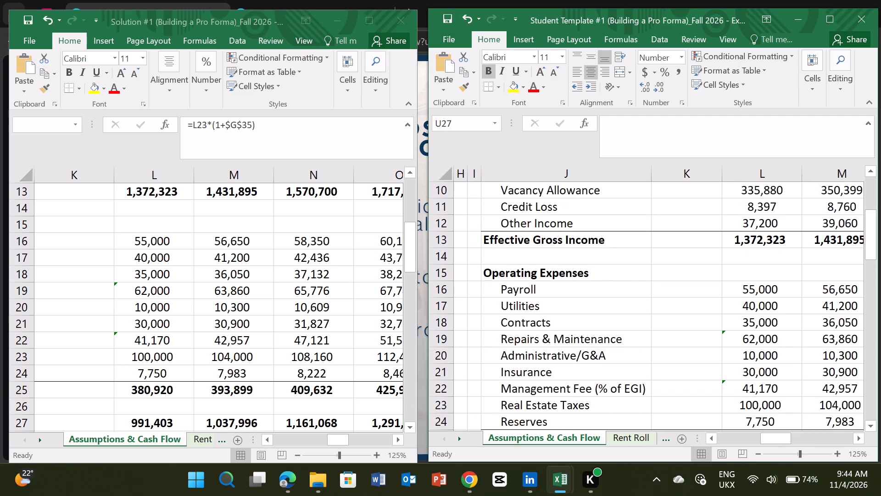
scroll(757, 300, "down", 2)
left_click(153, 418)
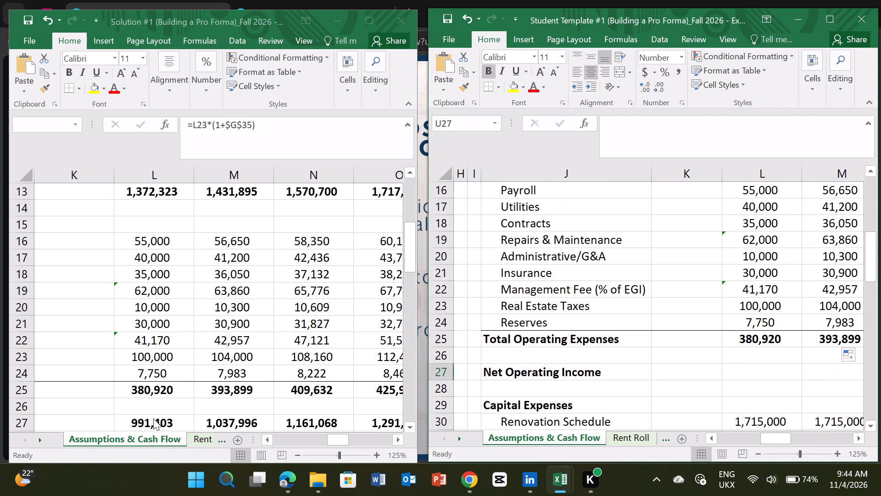
left_click(153, 421)
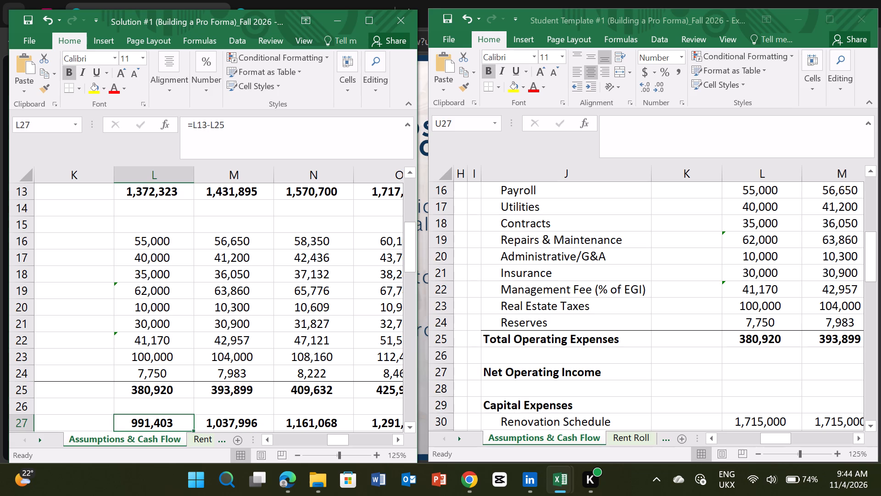
left_click(748, 372)
left_click(748, 372)
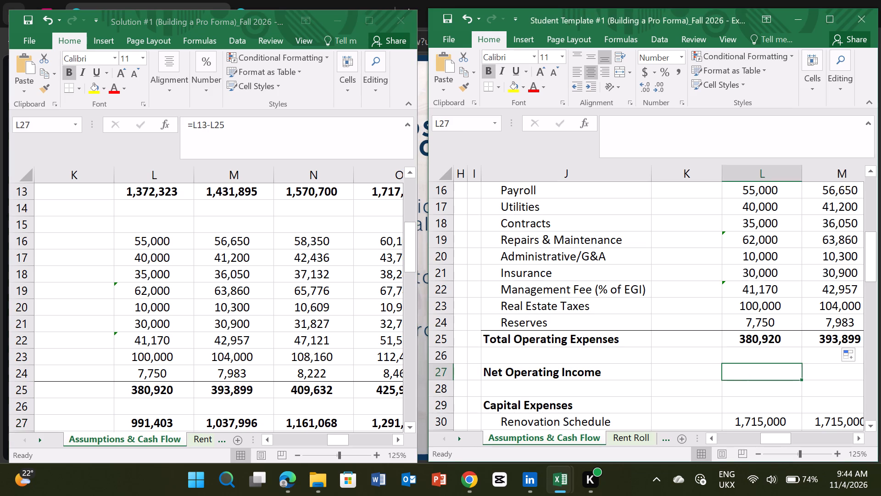
key("equal")
scroll(795, 340, "up", 2)
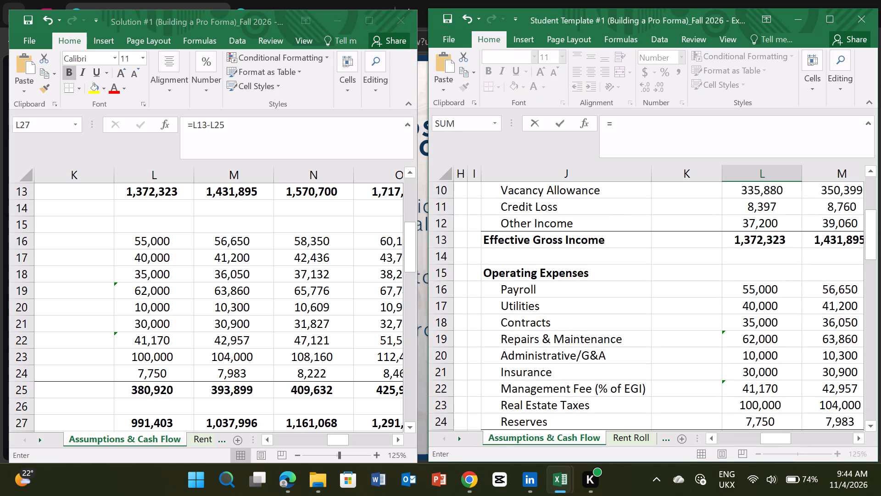
left_click(768, 241)
key("minus")
scroll(761, 310, "down", 1)
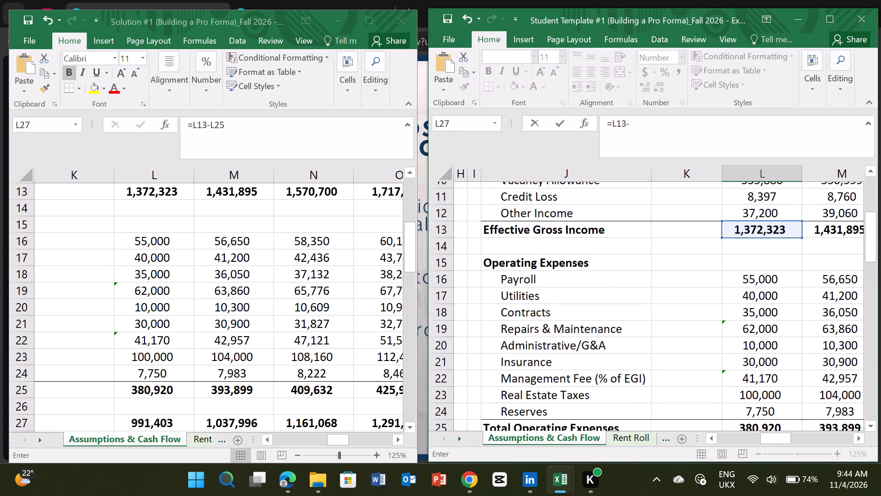
scroll(761, 310, "down", 1)
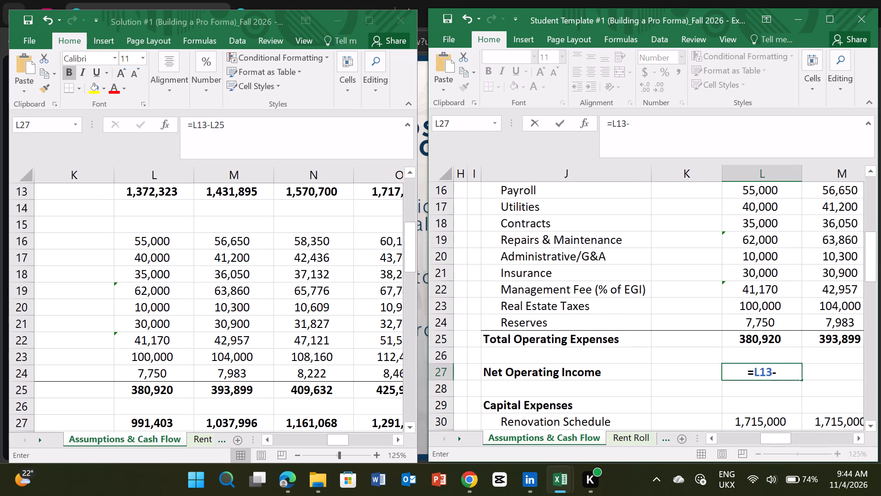
left_click(760, 341)
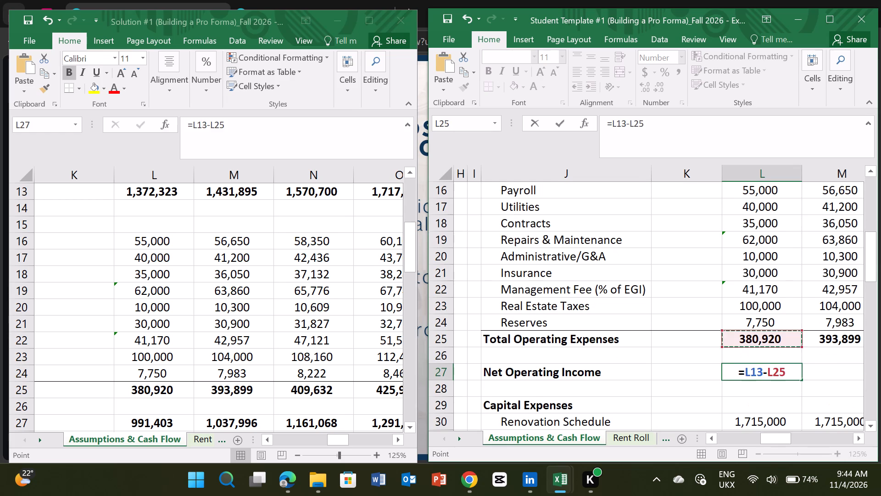
key("Return")
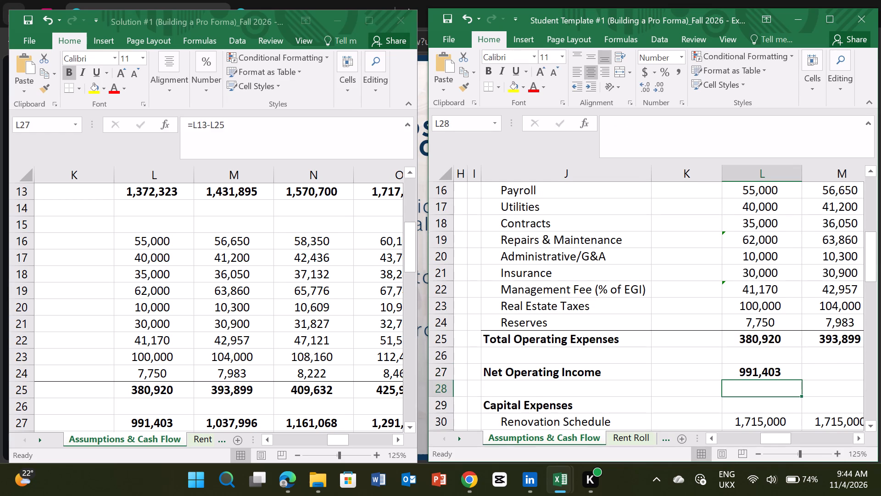
Fill the Net Operating Income formula from L27 across row 27 through V27 in the student template.
left_click_drag(789, 439, 797, 435)
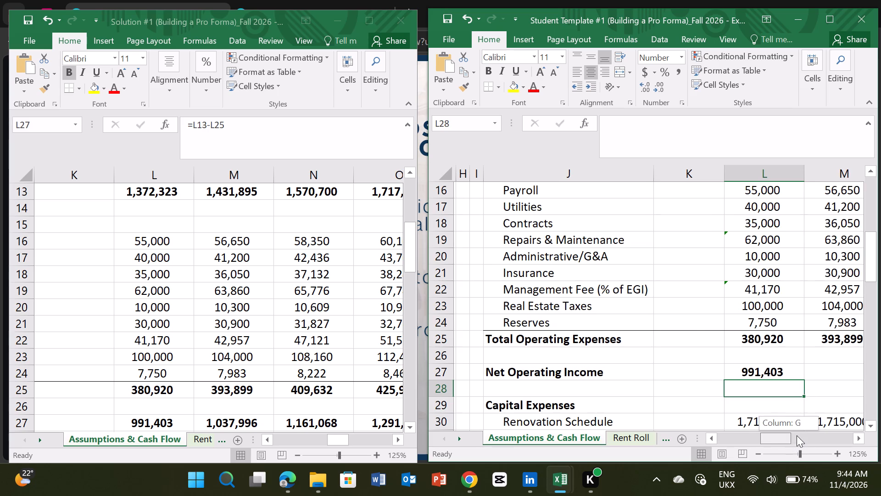
left_click_drag(797, 435, 814, 433)
left_click(503, 373)
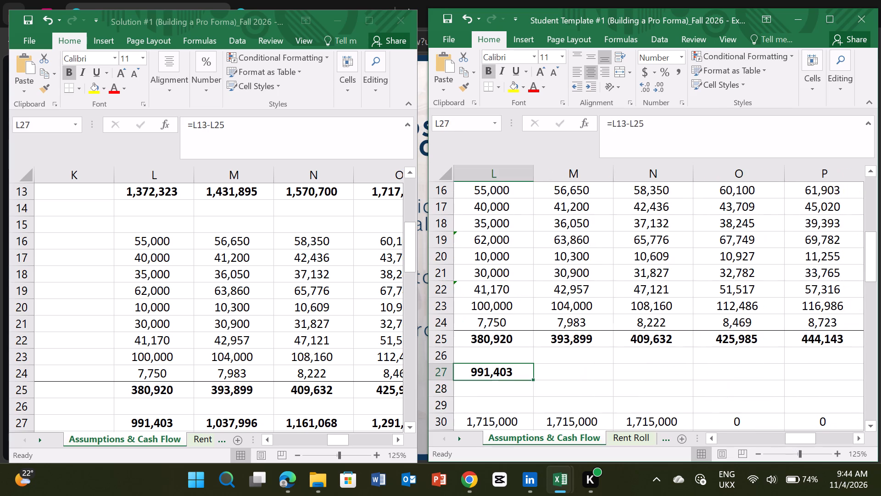
left_click_drag(531, 380, 846, 378)
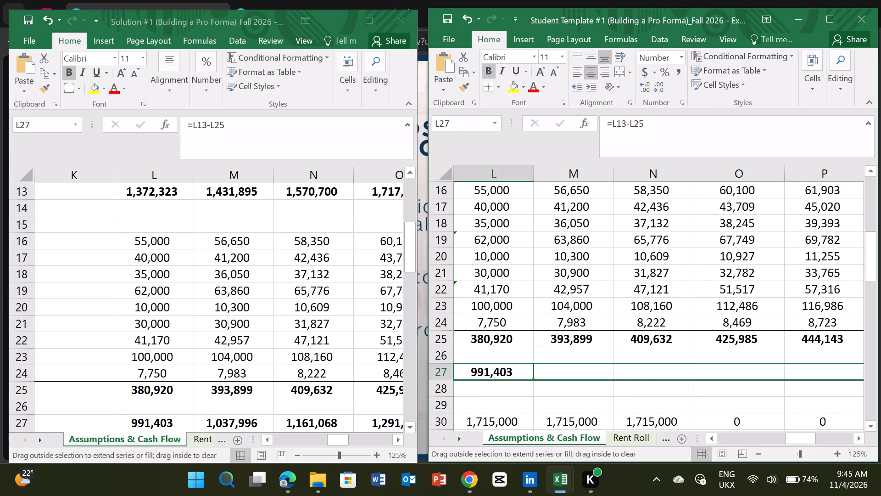
left_click_drag(846, 378, 864, 381)
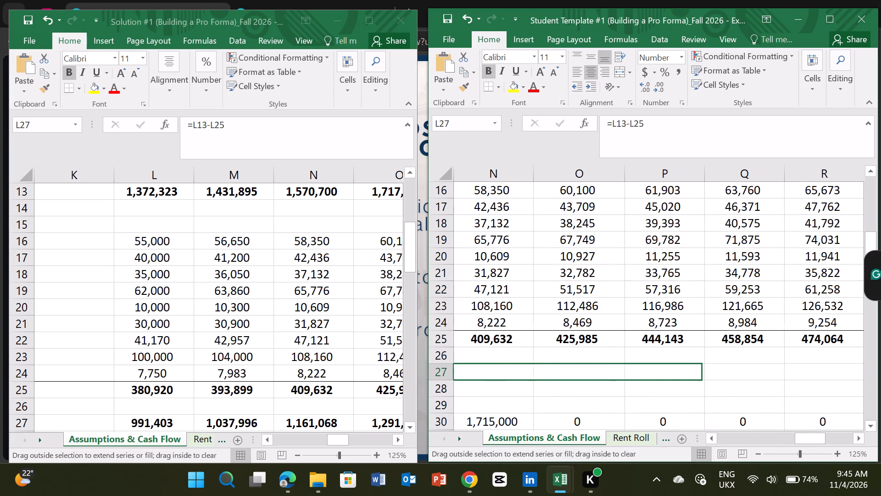
left_click_drag(864, 381, 760, 377)
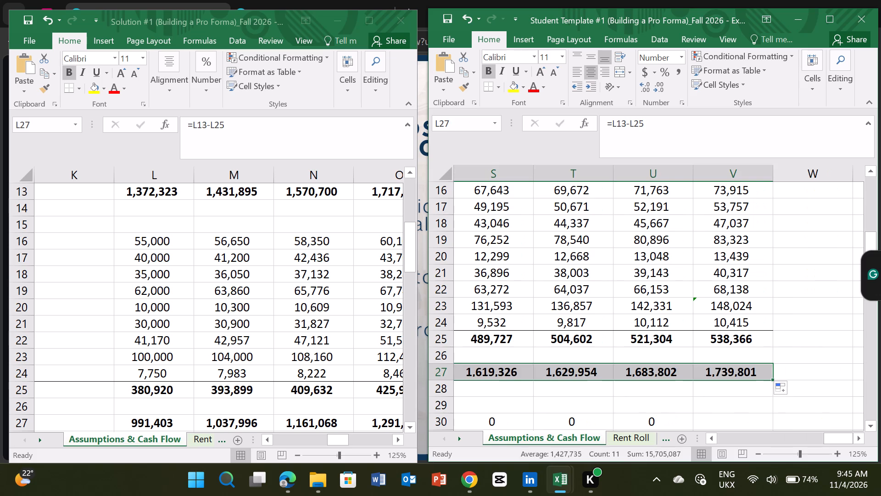
Compare the student template's Net Operating Income in V27 with the solution's, and inspect the template's Total Operating Expenses formula in V25.
left_click_drag(338, 436, 335, 438)
left_click_drag(335, 438, 382, 434)
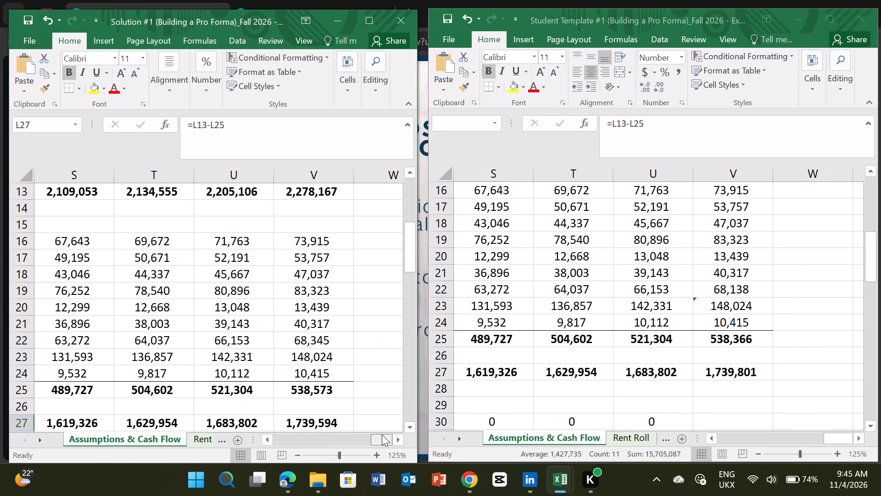
left_click_drag(382, 434, 381, 434)
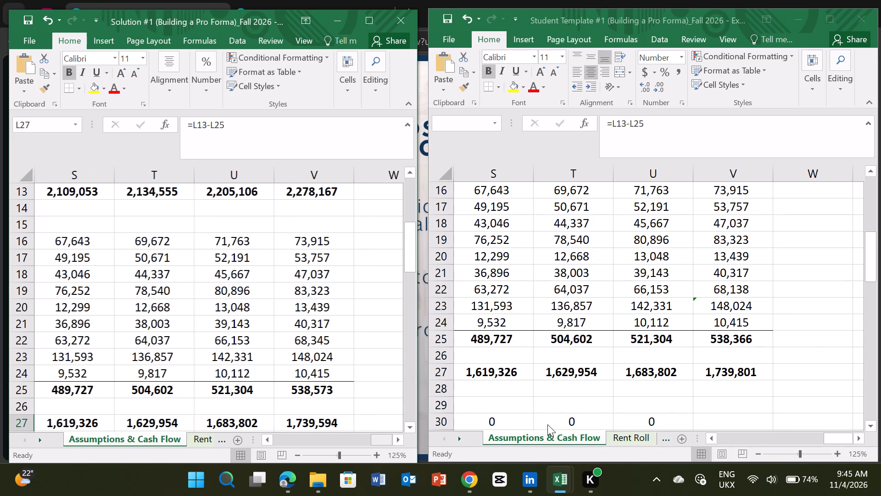
left_click(730, 372)
left_click(730, 372)
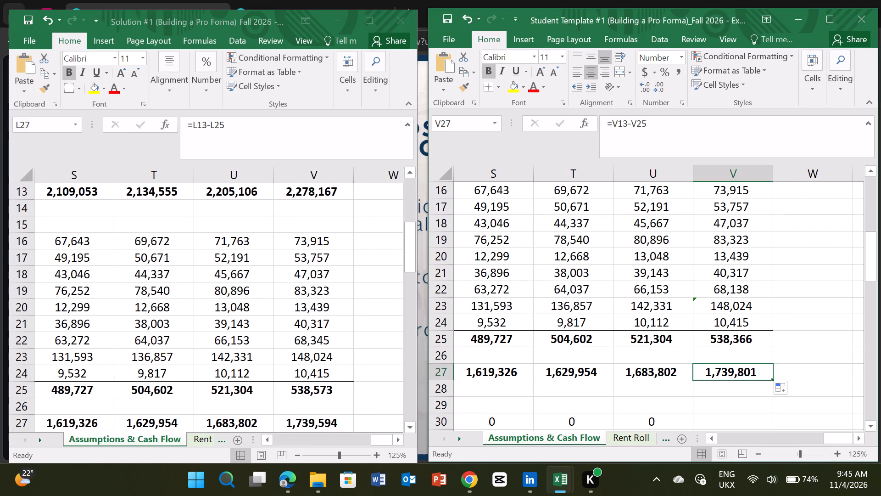
left_click(315, 424)
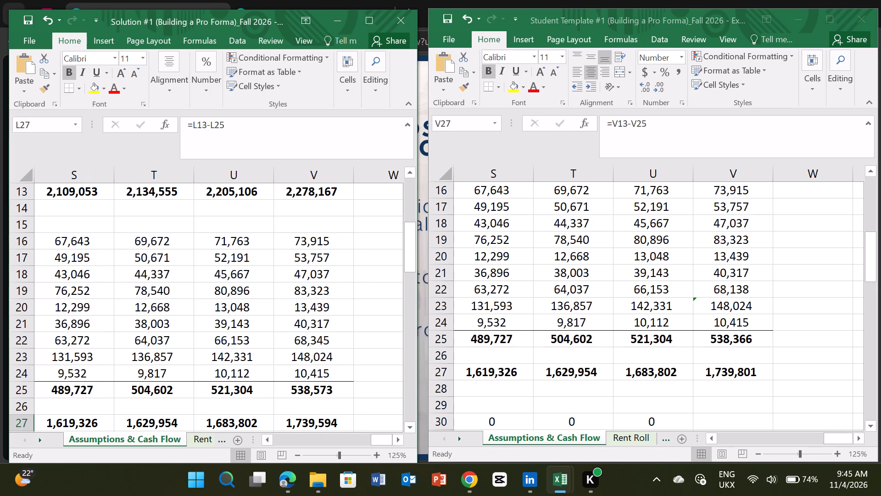
left_click(315, 424)
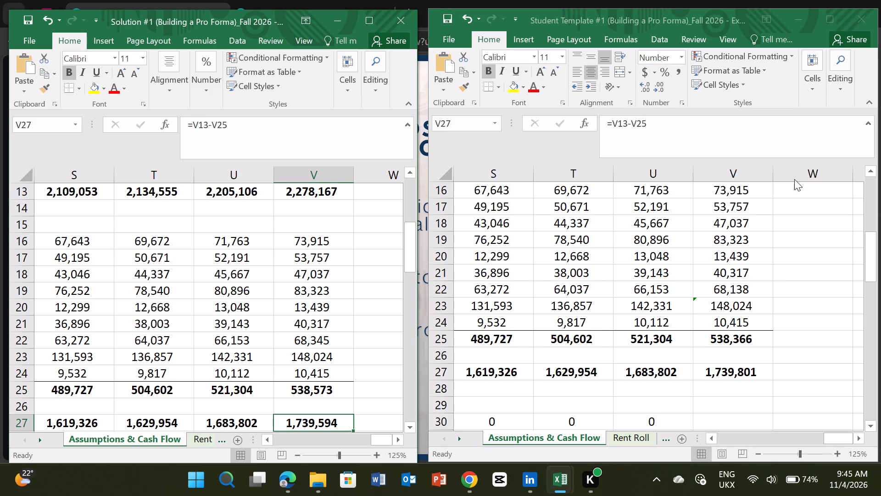
left_click(725, 336)
left_click(726, 336)
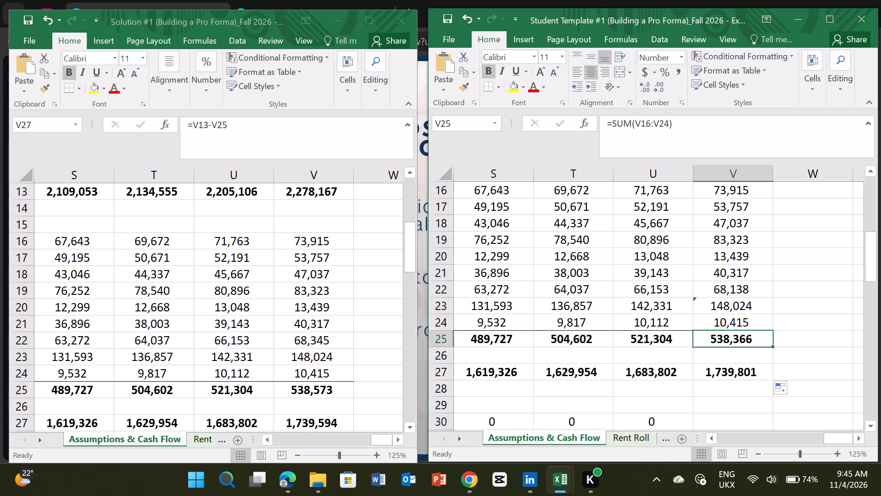
Compare the Management Fee formula in the student template's V22 with the solution workbook's row 22 formulas from L22 through V22.
left_click(730, 293)
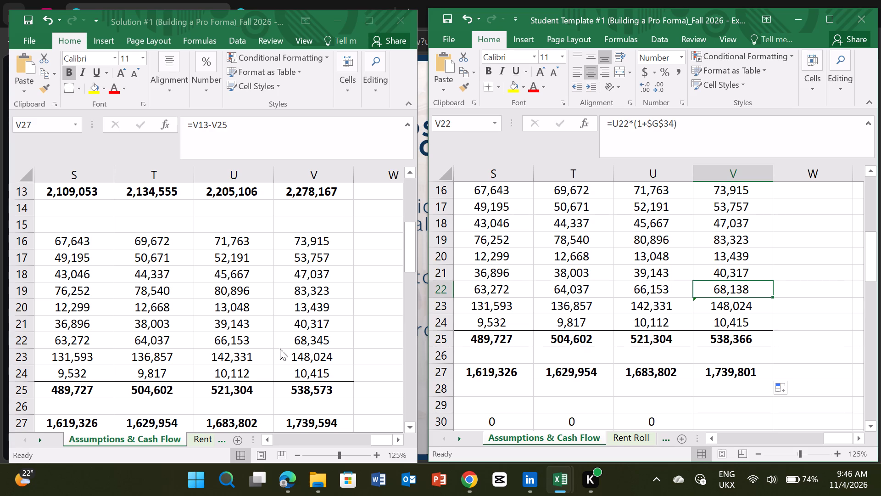
left_click(304, 339)
left_click(307, 341)
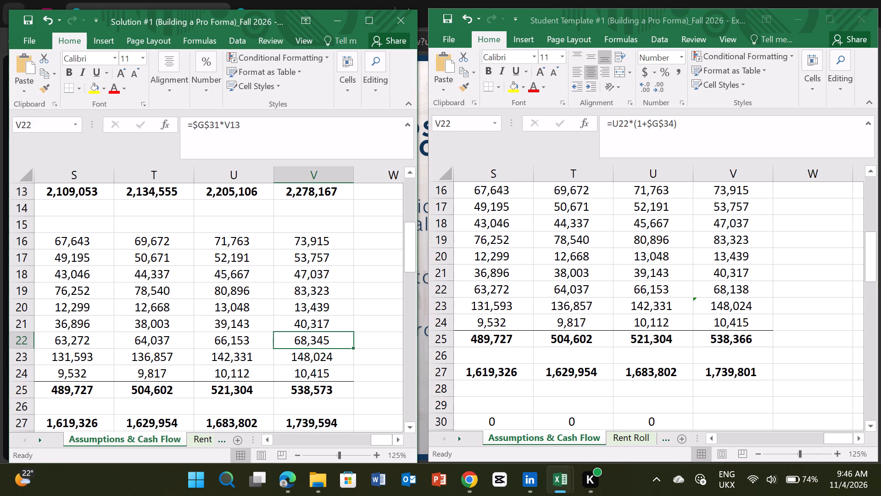
left_click(238, 342)
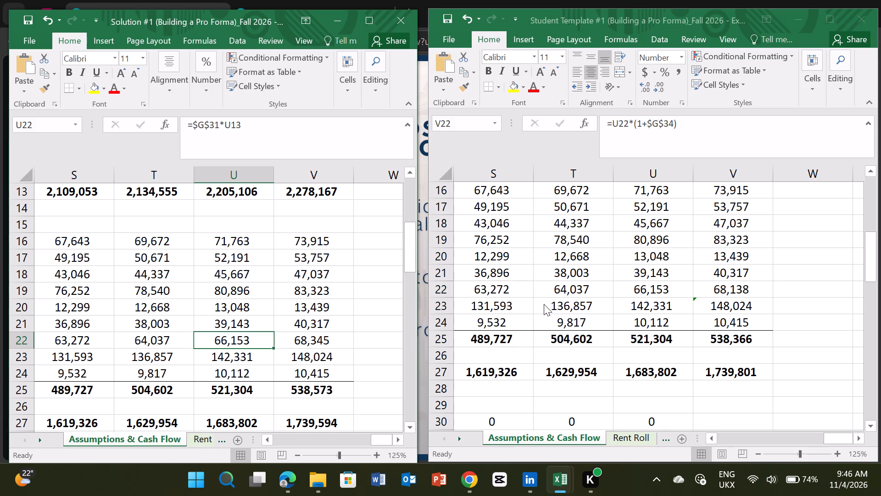
left_click(307, 324)
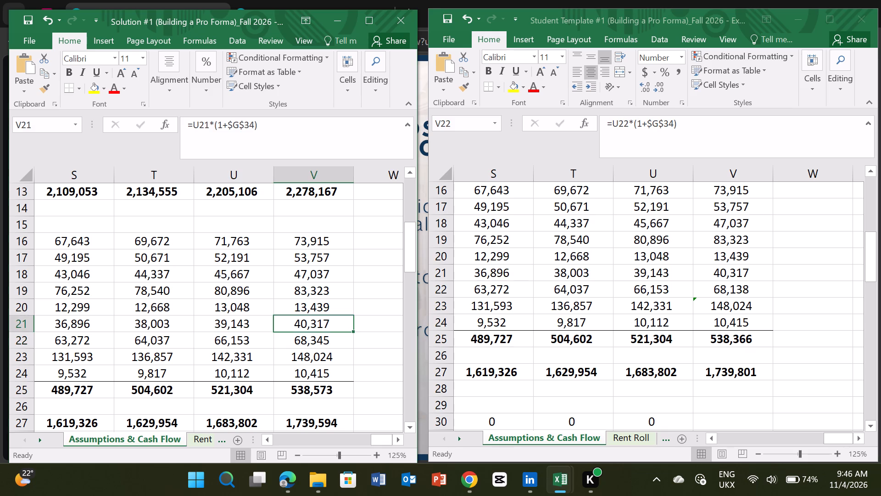
left_click(237, 345)
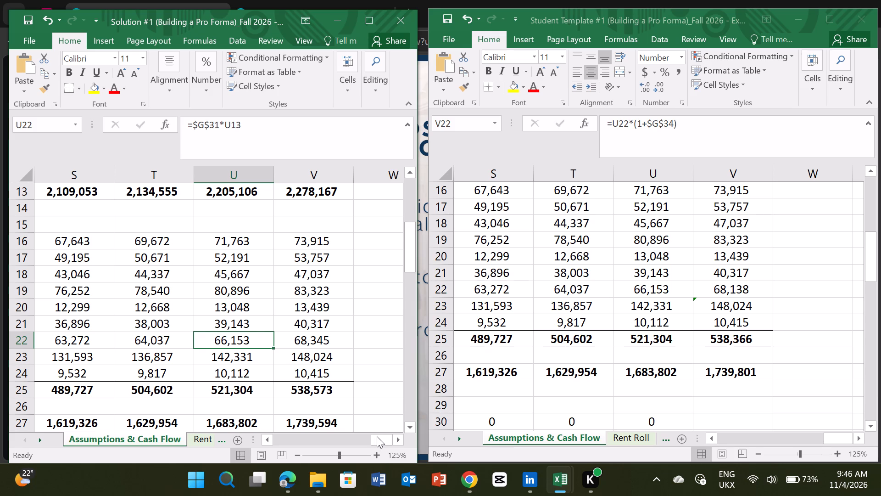
left_click_drag(377, 437, 362, 436)
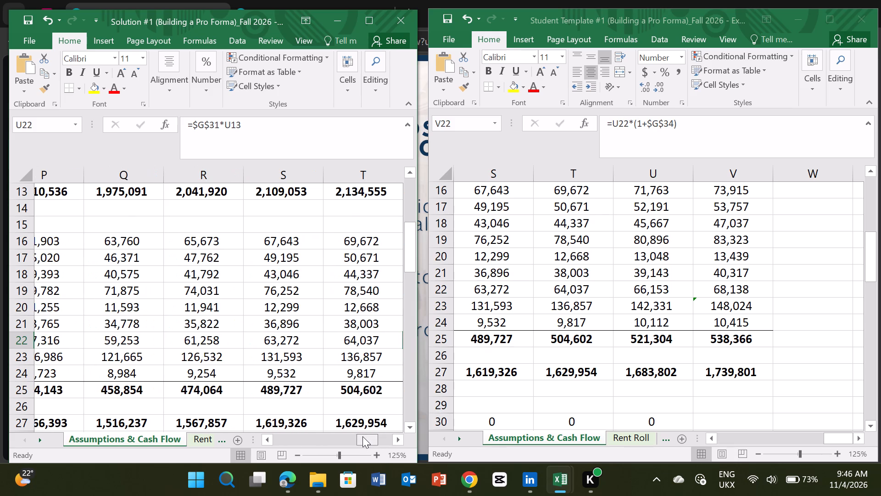
left_click_drag(362, 436, 344, 436)
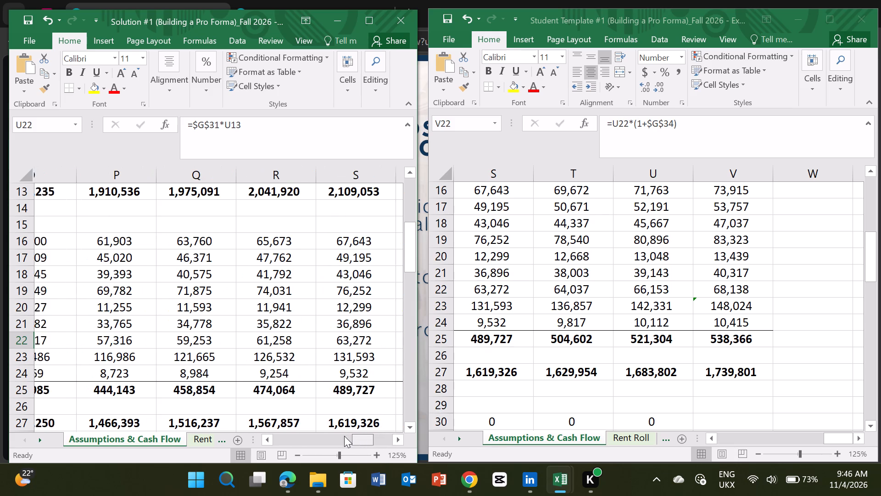
left_click_drag(344, 436, 326, 436)
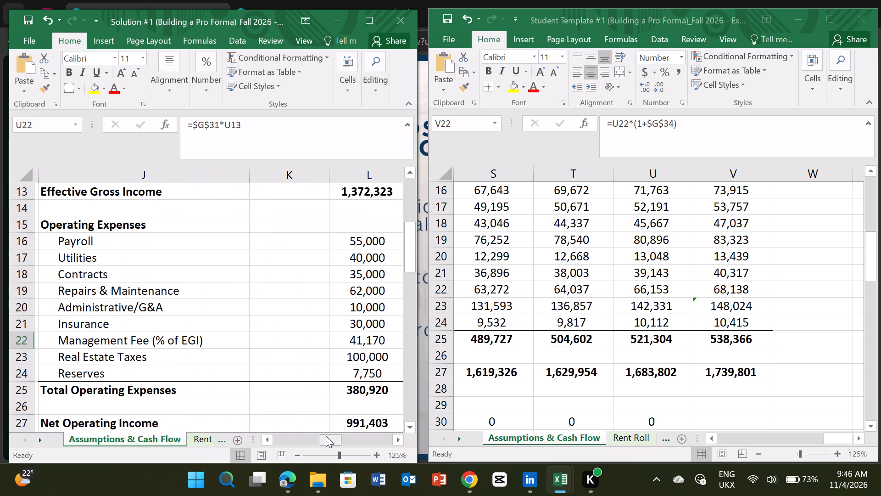
left_click_drag(326, 436, 326, 436)
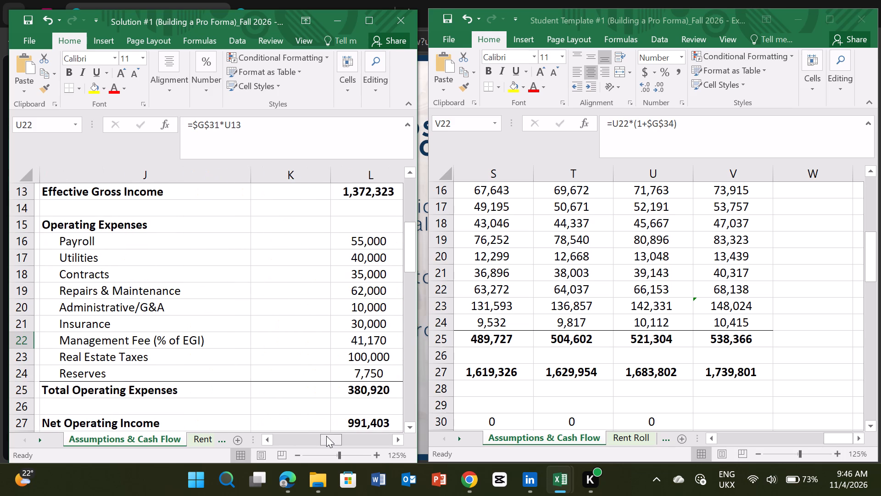
left_click_drag(326, 436, 330, 434)
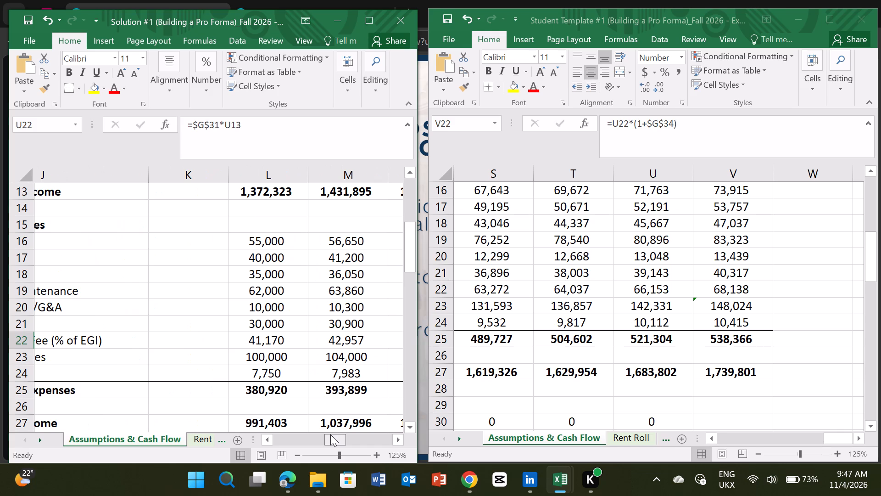
left_click_drag(330, 434, 331, 434)
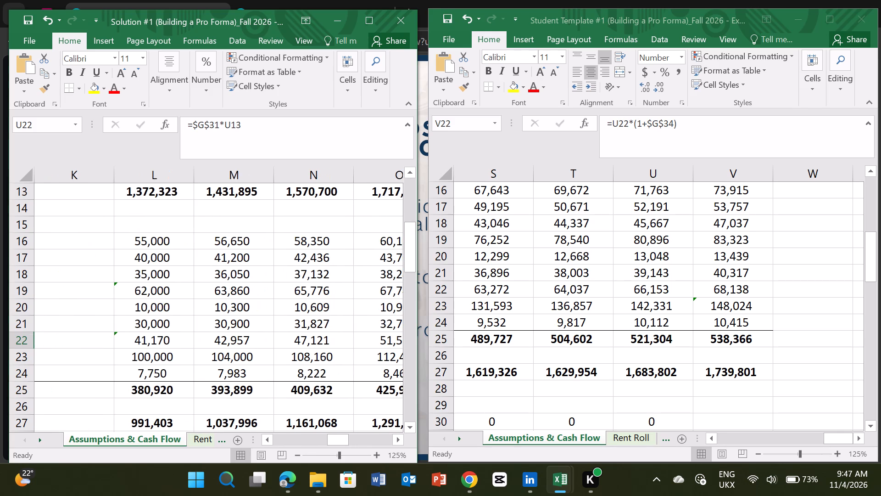
left_click(150, 344)
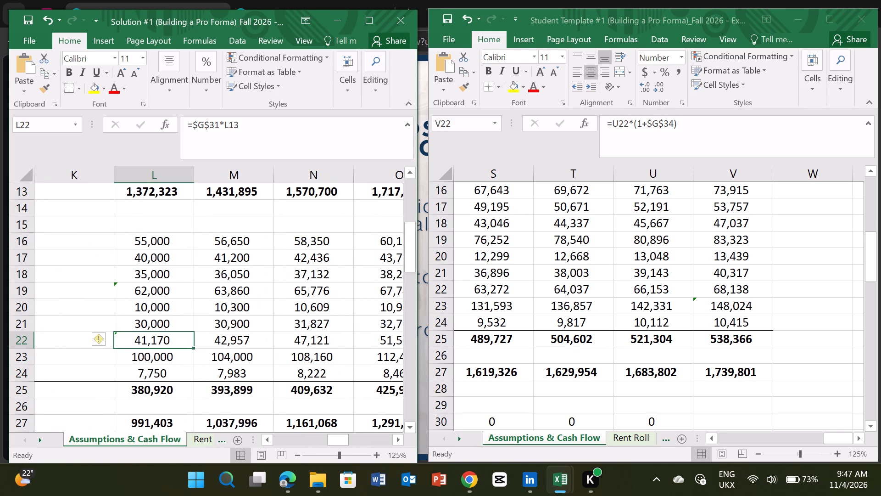
left_click(235, 344)
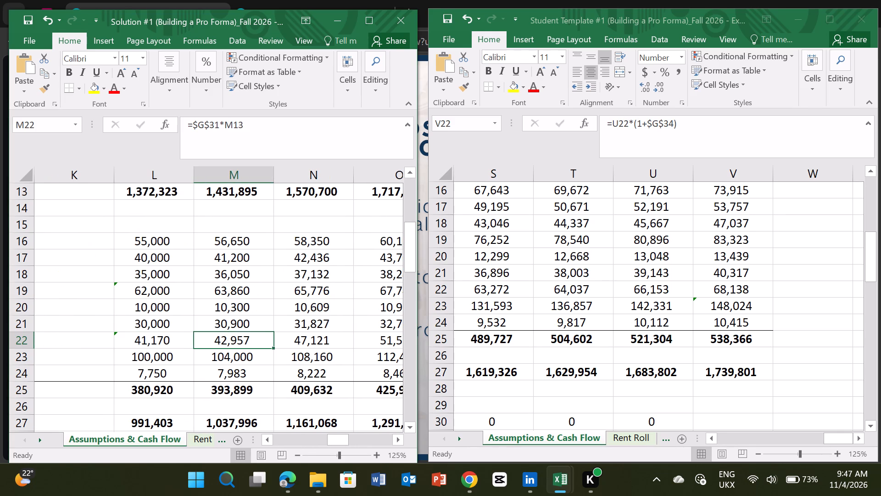
left_click(286, 342)
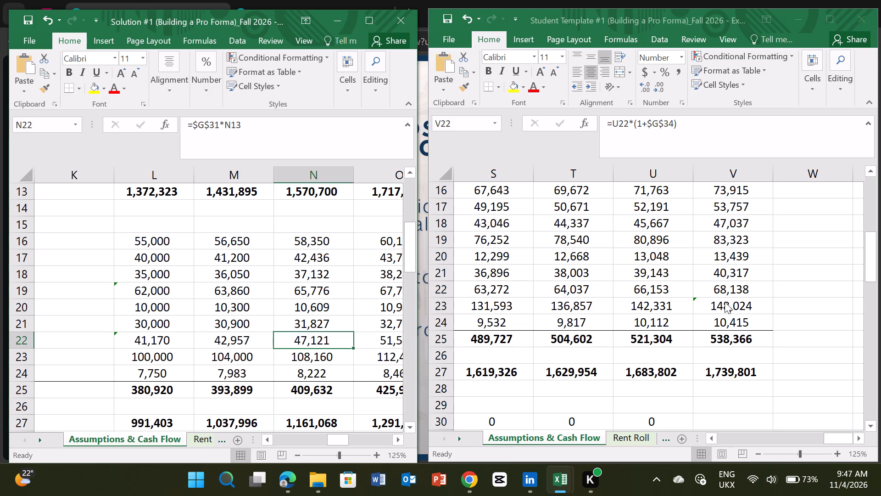
Fill the Management Fee formula =$G$31*U13 from U22 into V22 of the student template.
left_click(654, 287)
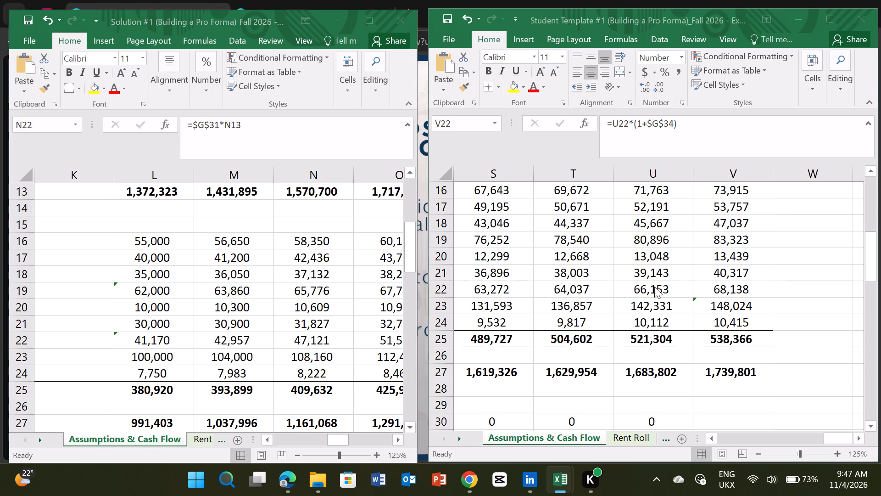
left_click(652, 287)
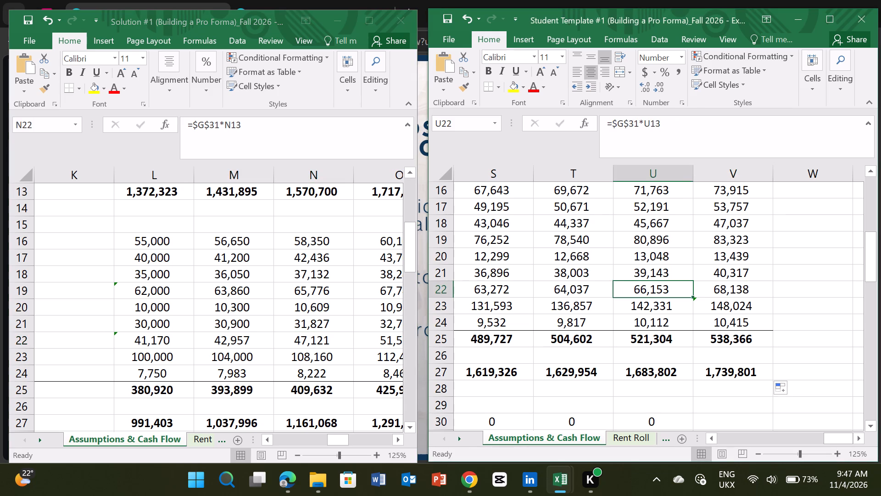
left_click_drag(694, 296, 740, 296)
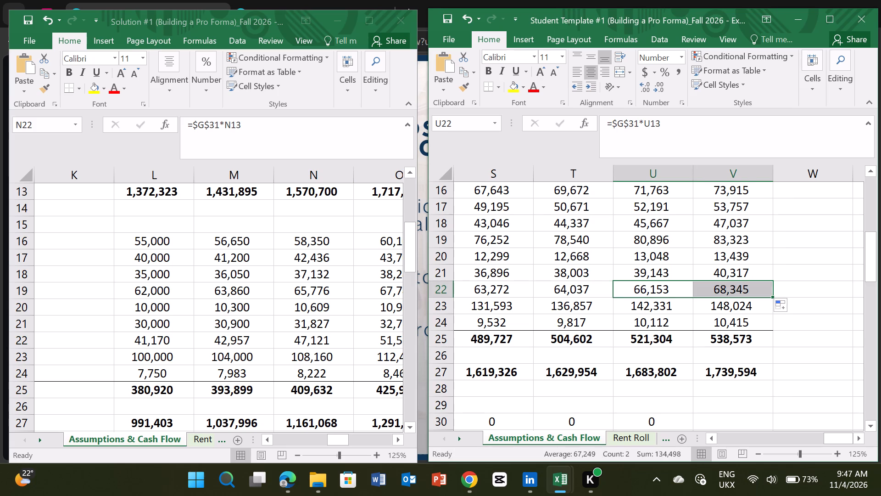
Compare the student template's operating expenses and Net Operating Income through column V with the solution workbook's.
left_click_drag(343, 438, 364, 438)
left_click_drag(364, 438, 378, 436)
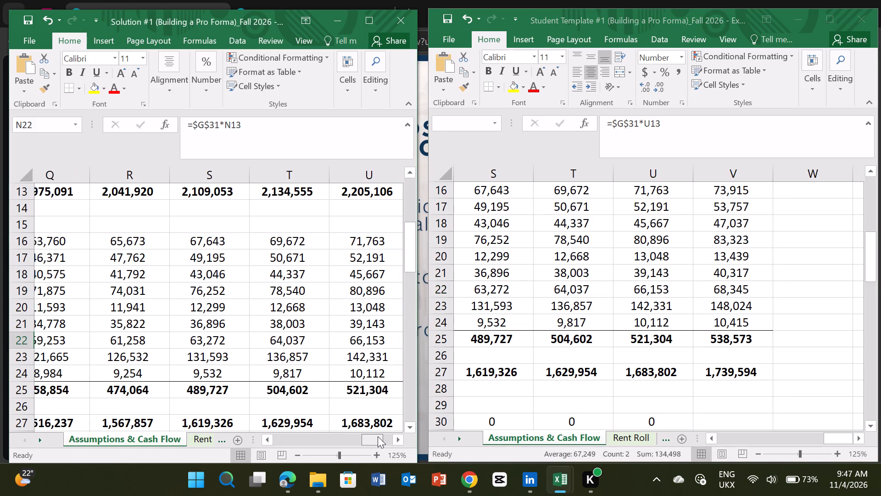
left_click_drag(378, 436, 384, 436)
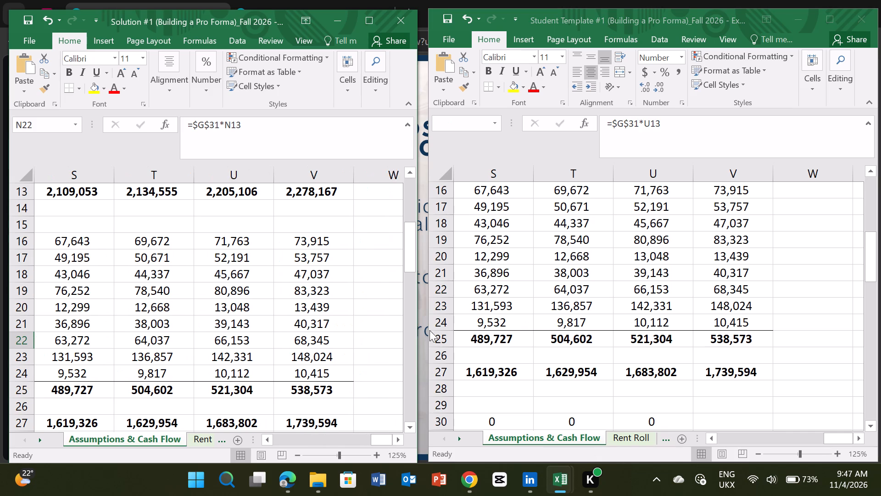
scroll(265, 327, "down", 2)
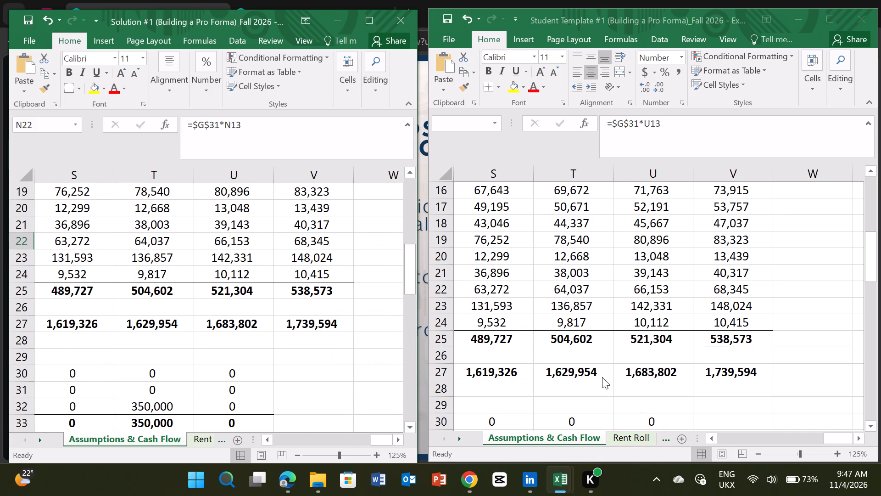
left_click_drag(829, 437, 766, 437)
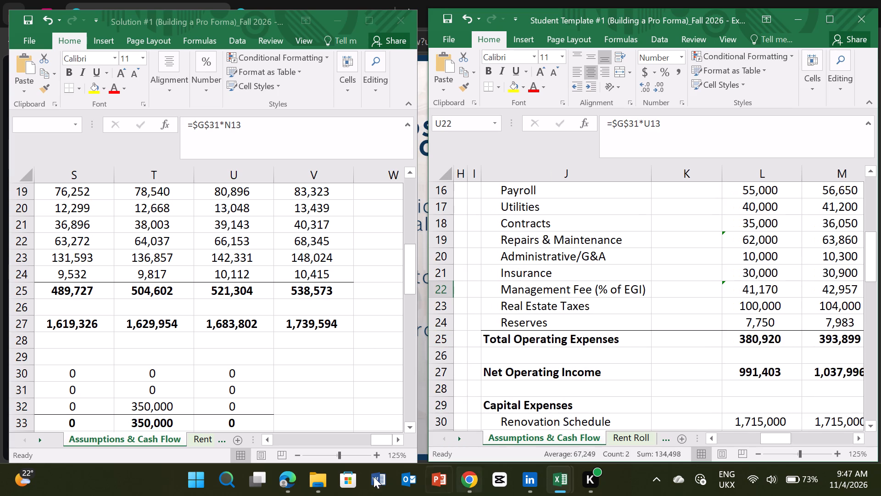
Switch to the case study guide in Edge and go from the Step 3 instructions to the Final Steps slide.
left_click(290, 485)
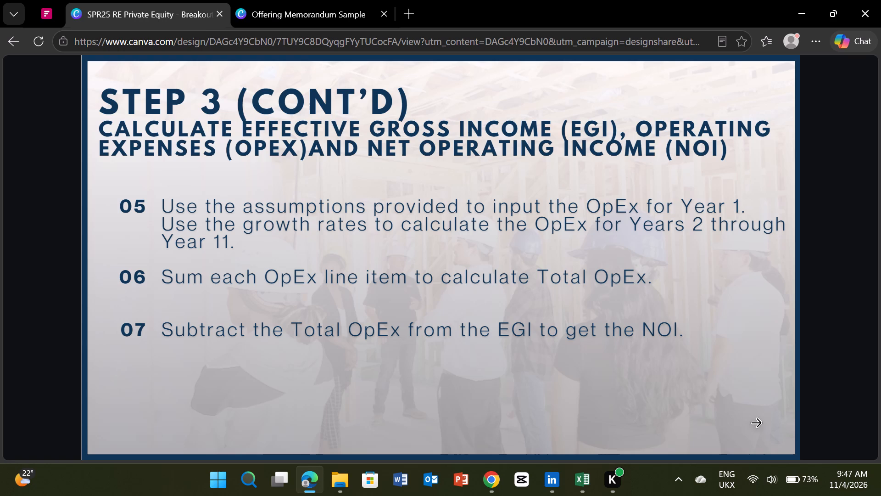
right_click(756, 424)
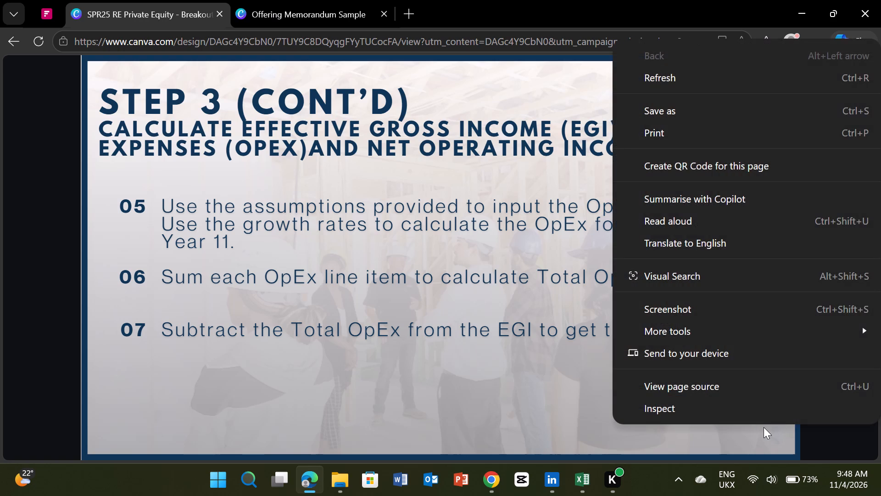
left_click(764, 428)
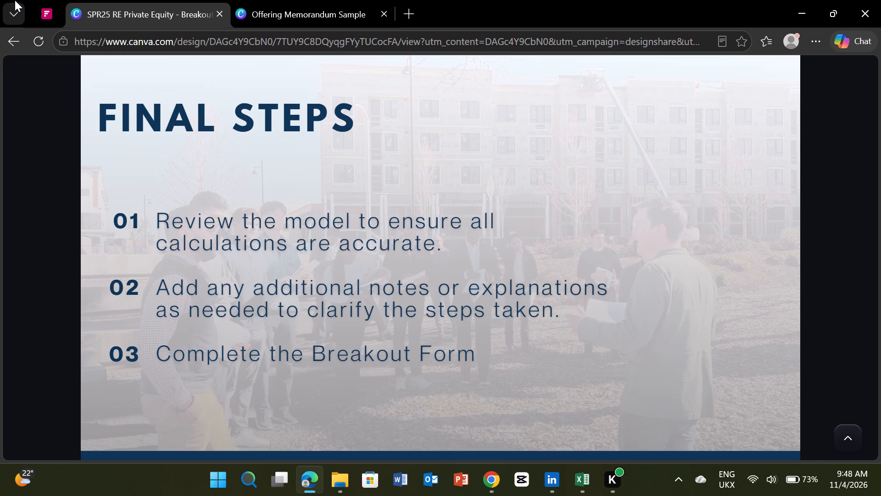
Open the Session 1 Breakout Room Activity form and review its questions from the directions through Gross Potential Rent, Vacancy Allowance and Credit Loss.
left_click(43, 17)
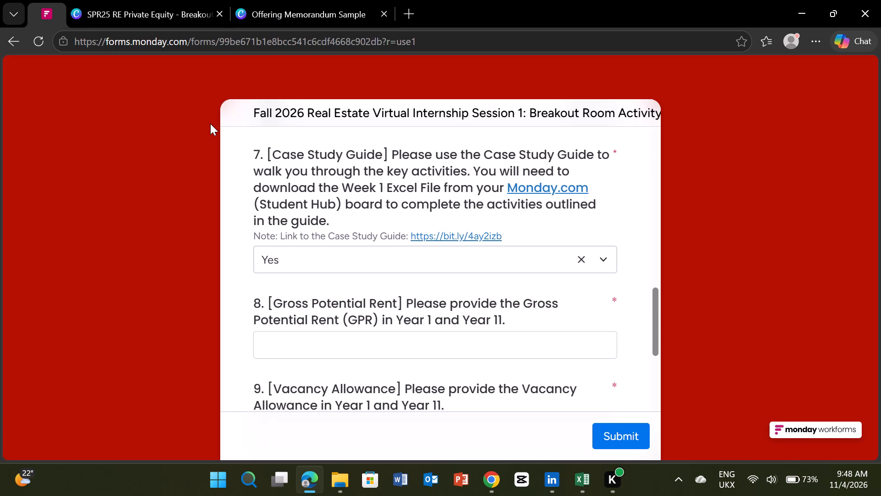
scroll(290, 145, "up", 15)
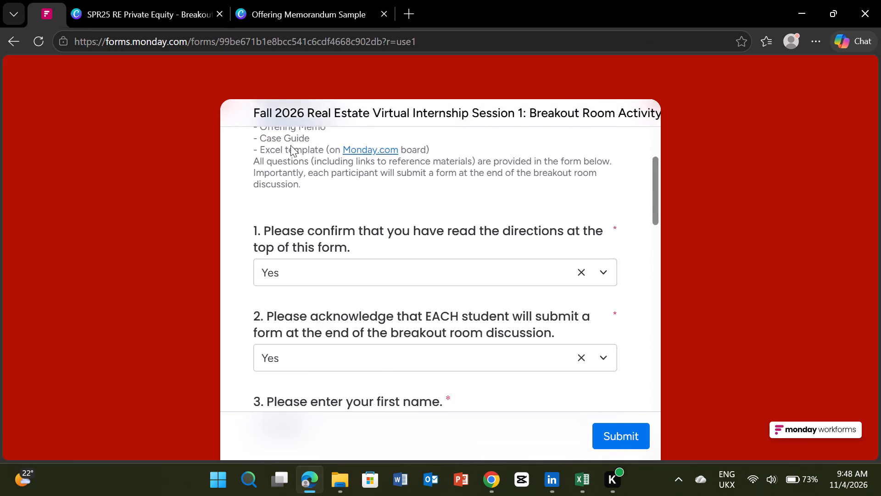
scroll(290, 145, "up", 5)
scroll(426, 247, "down", 2)
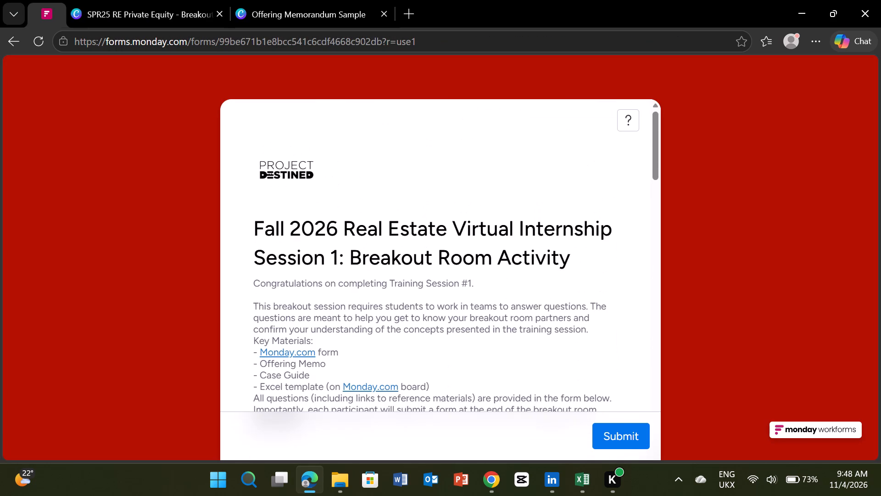
scroll(427, 246, "down", 5)
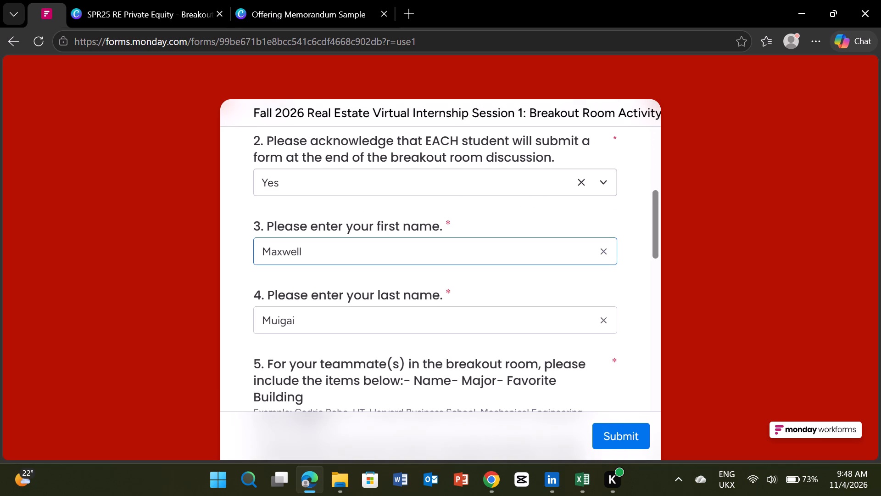
scroll(429, 243, "down", 5)
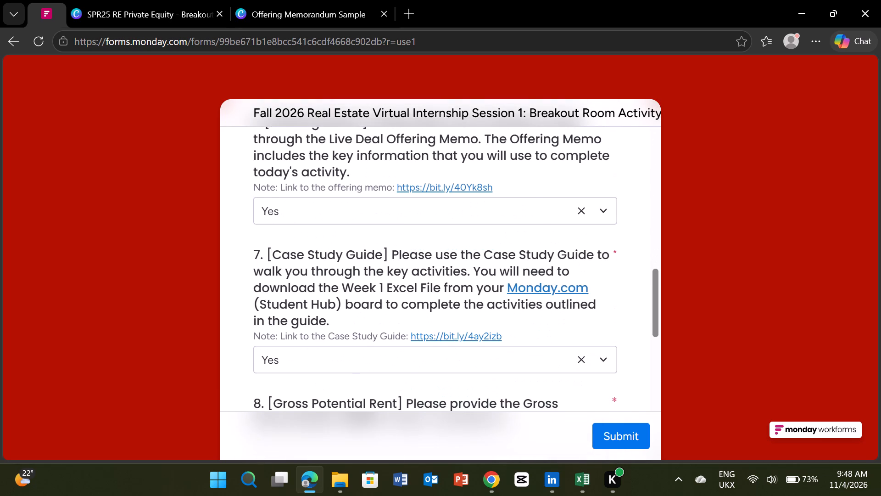
scroll(481, 267, "down", 3)
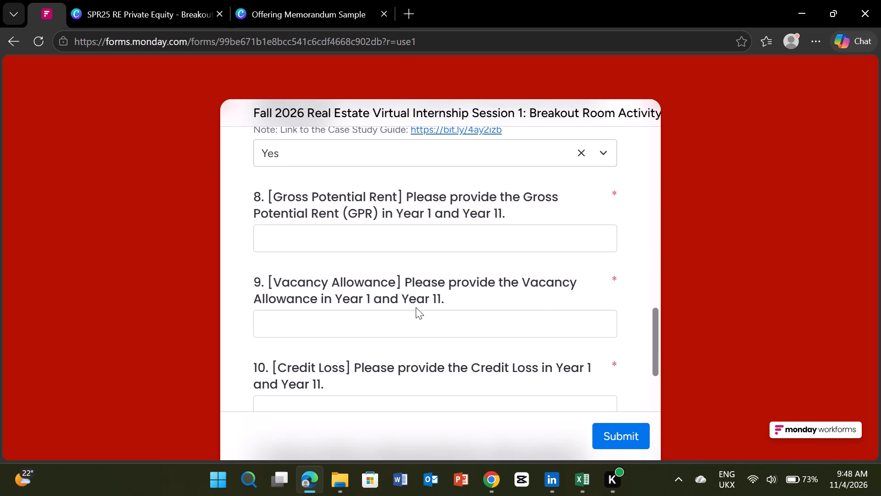
left_click(366, 324)
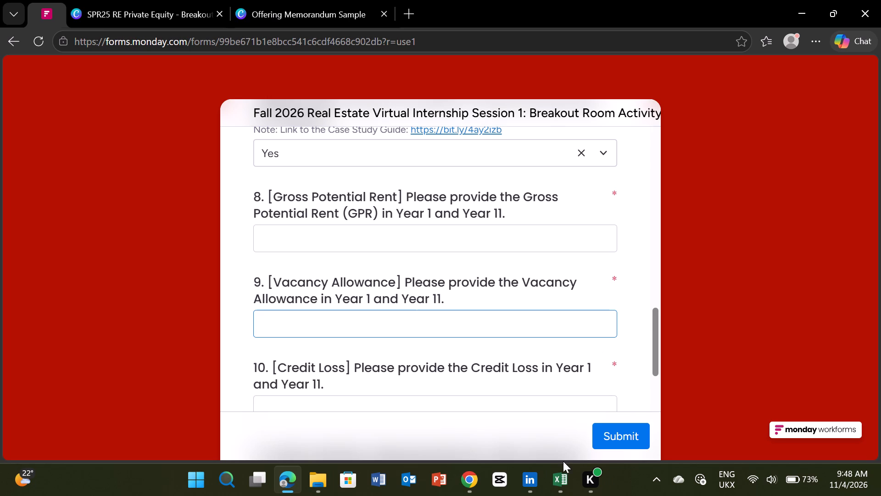
Bring the student template workbook up beside the breakout form and minimize the solution workbook.
left_click(591, 421)
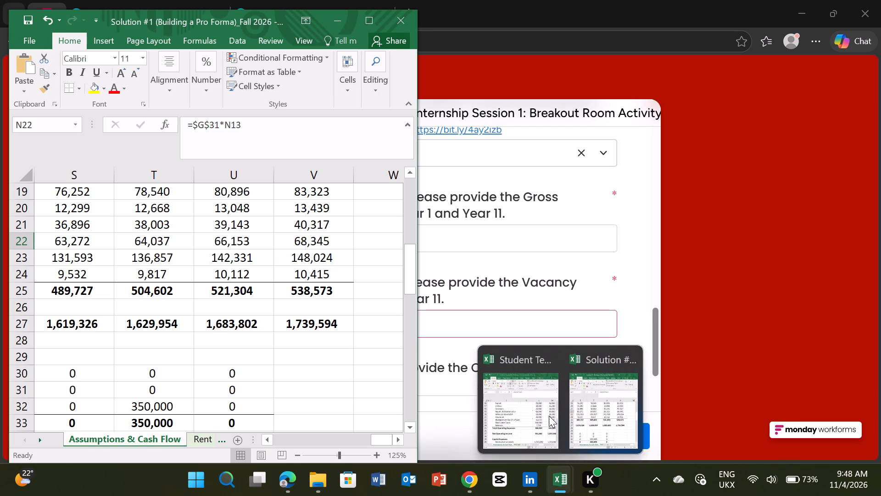
left_click(547, 415)
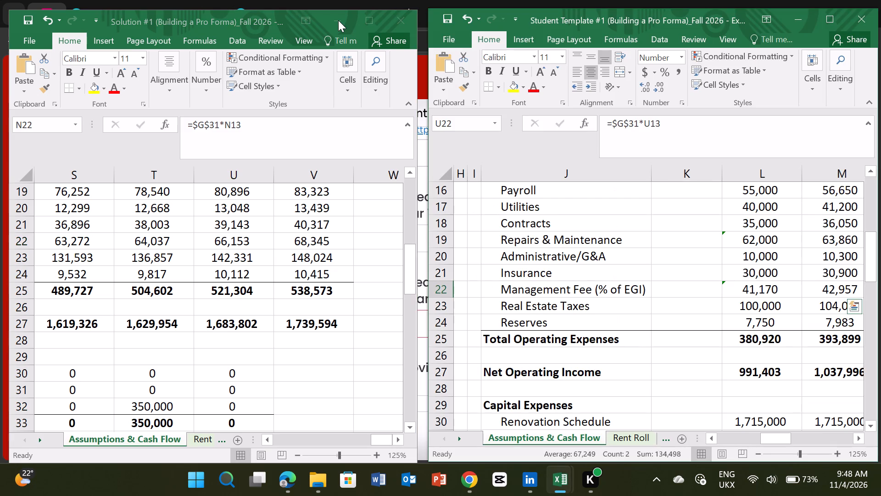
left_click(338, 20)
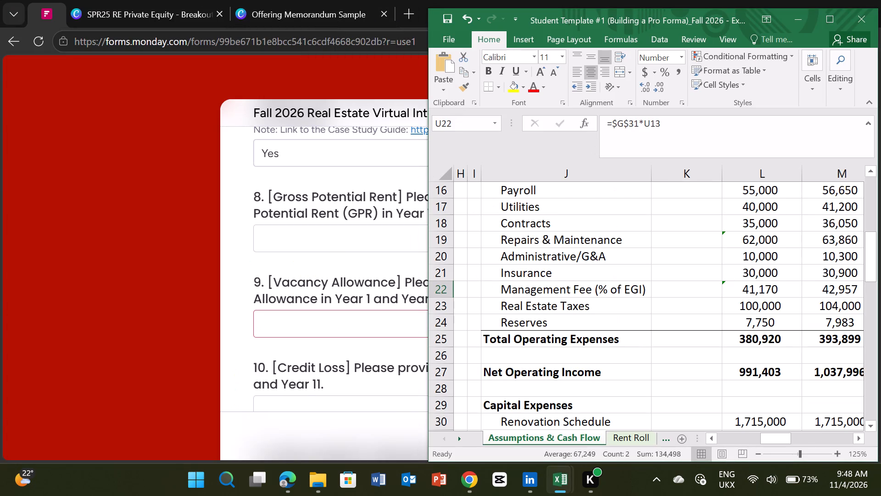
Restore the breakout form's browser window to a smaller size and place it beside the student template workbook.
left_click(392, 88)
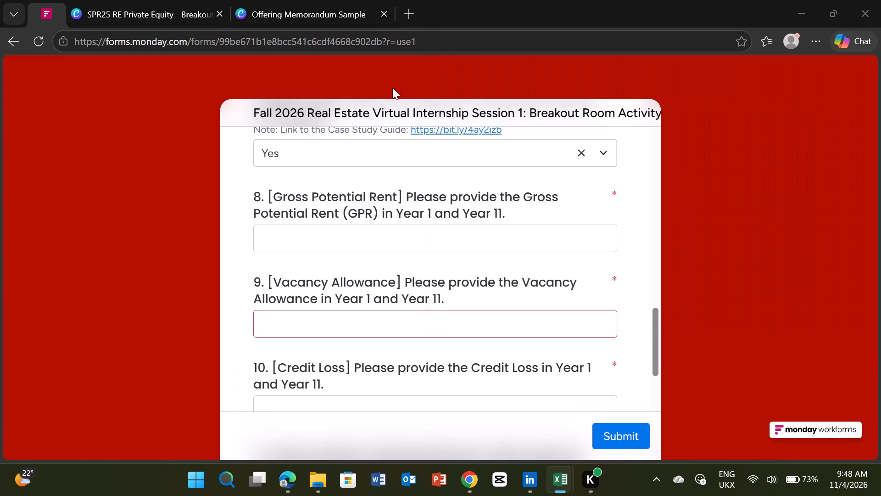
left_click(834, 16)
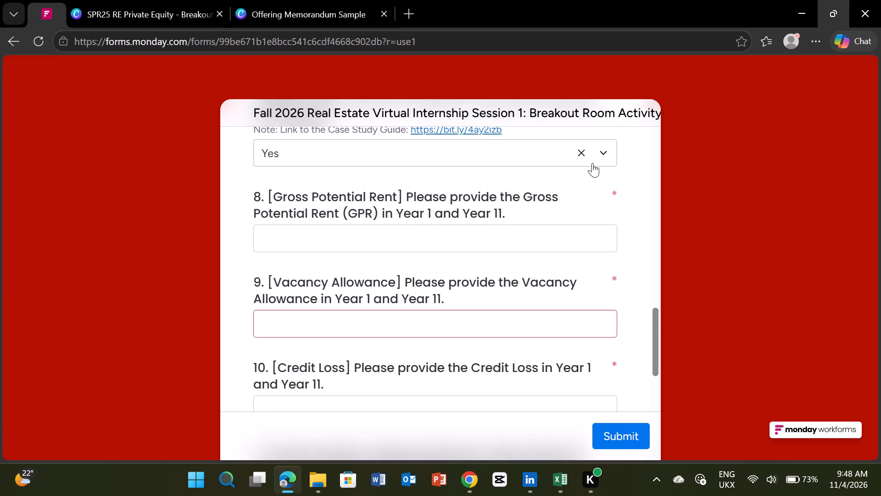
left_click_drag(769, 19, 327, 42)
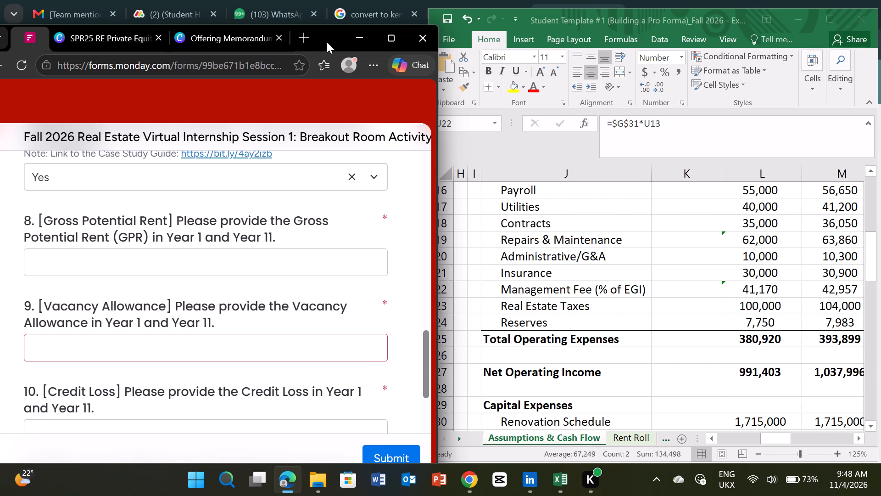
left_click_drag(327, 42, 328, 9)
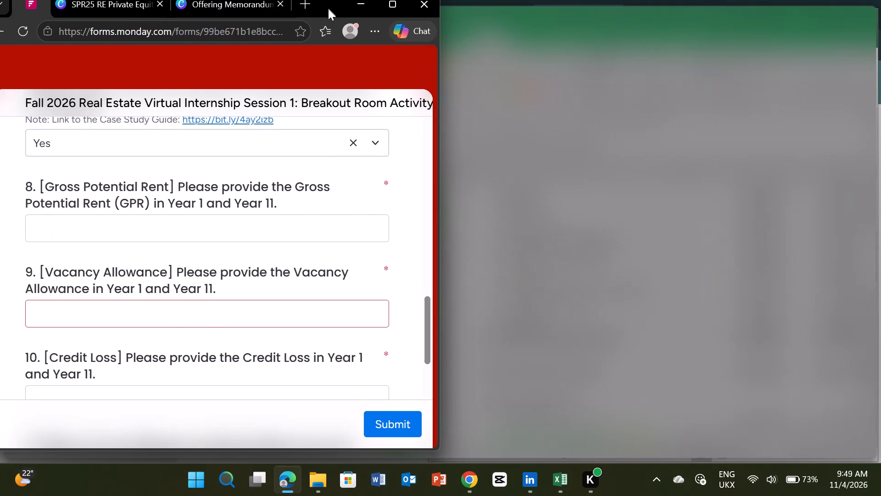
left_click_drag(328, 9, 303, 27)
right_click_drag(315, 20, 303, 27)
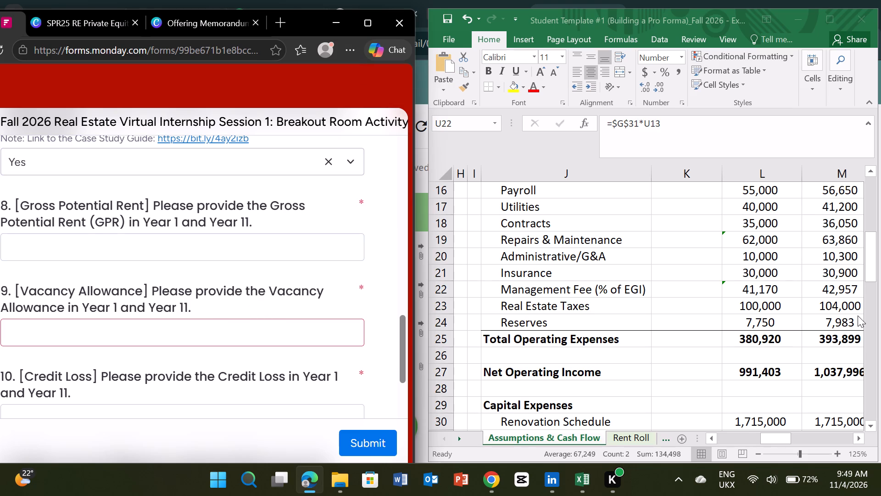
Show the student template workbook full screen and find the Year 1 Vacancy Allowance on the Assumptions & Cash Flow sheet.
scroll(570, 338, "up", 3)
left_click(805, 23)
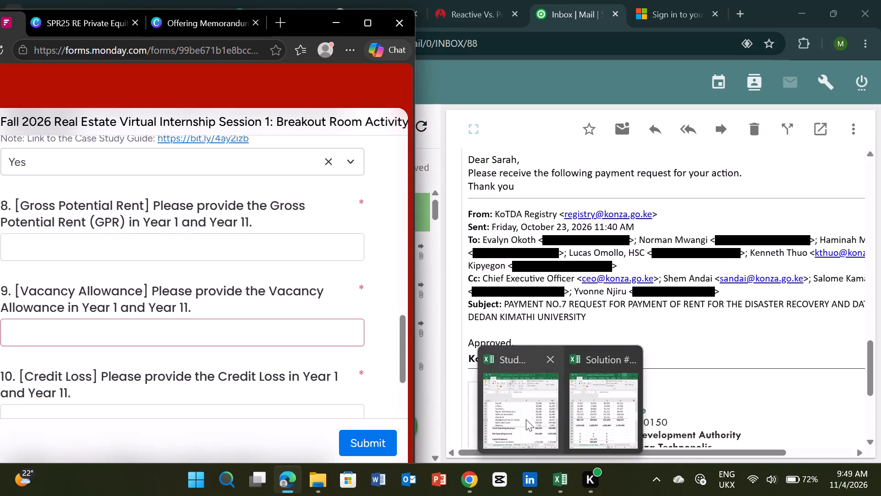
left_click(526, 419)
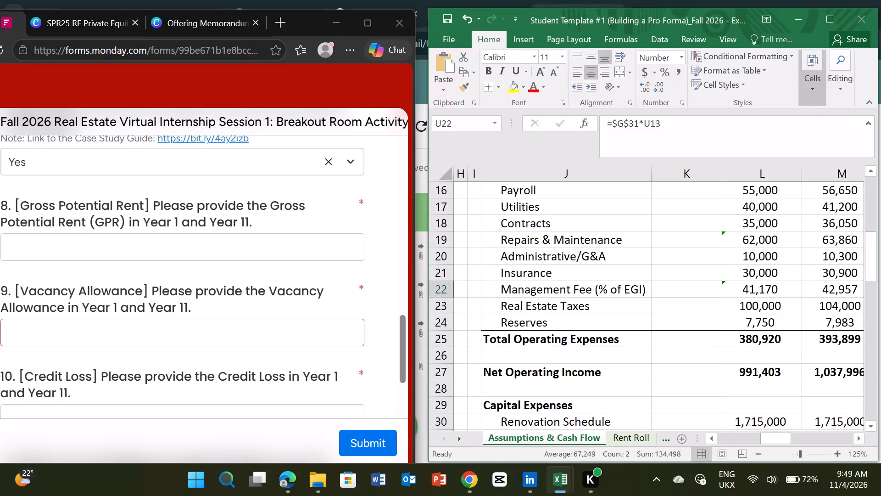
left_click(824, 21)
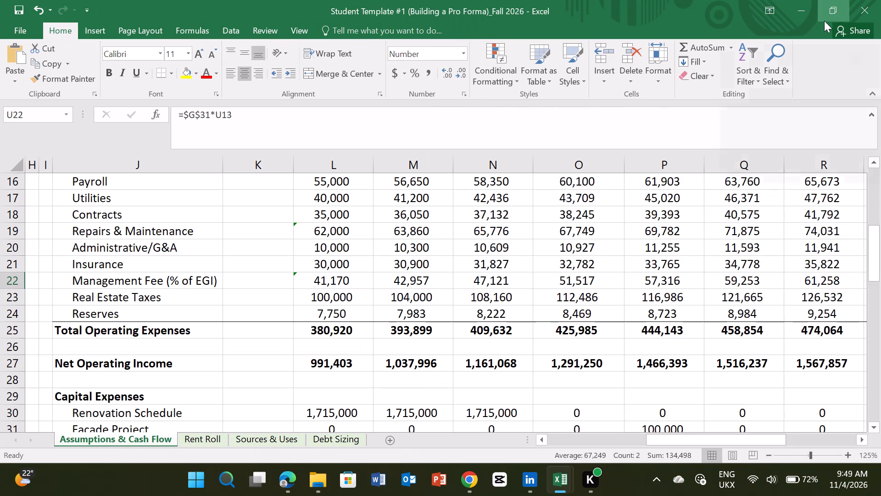
scroll(545, 324, "up", 2)
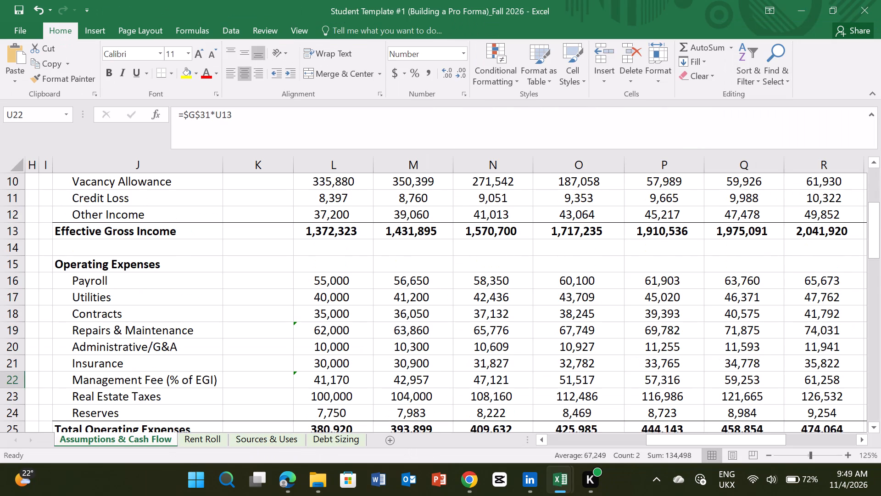
left_click(395, 345)
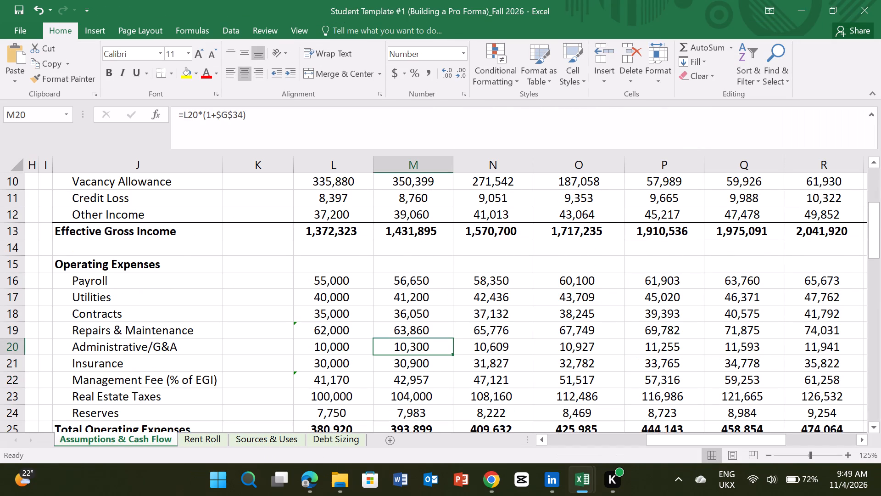
scroll(111, 344, "up", 1)
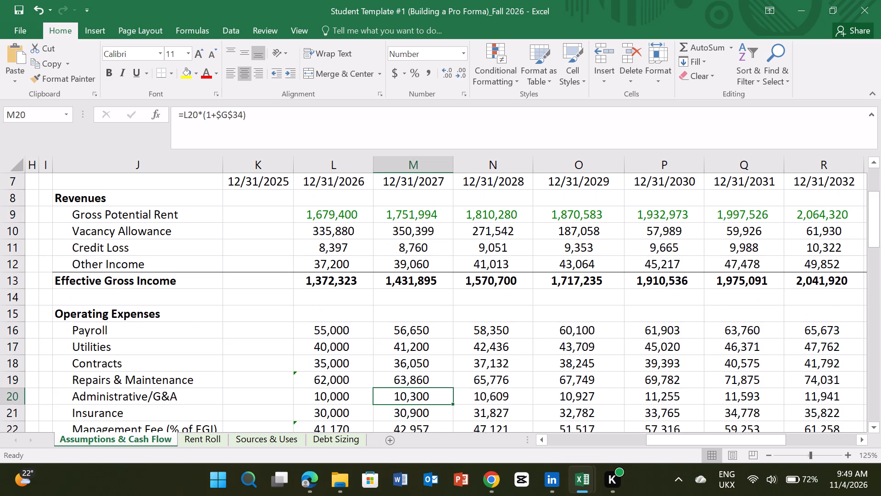
scroll(330, 257, "up", 1)
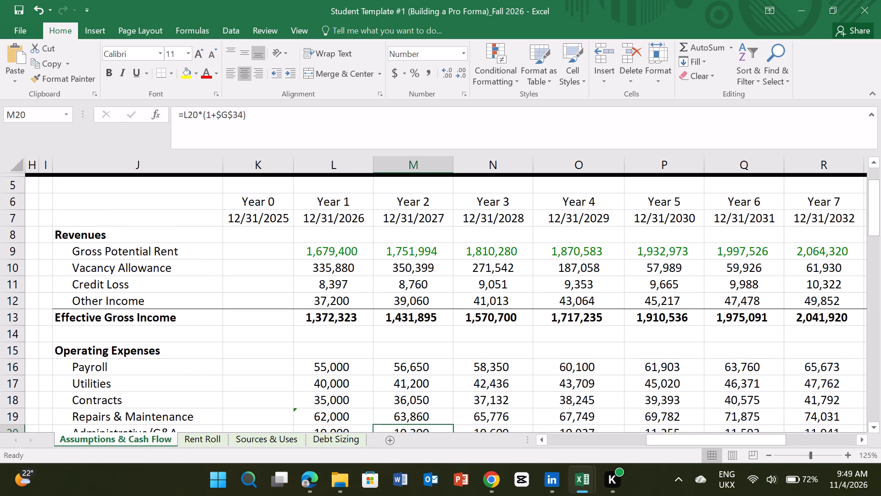
left_click(326, 270)
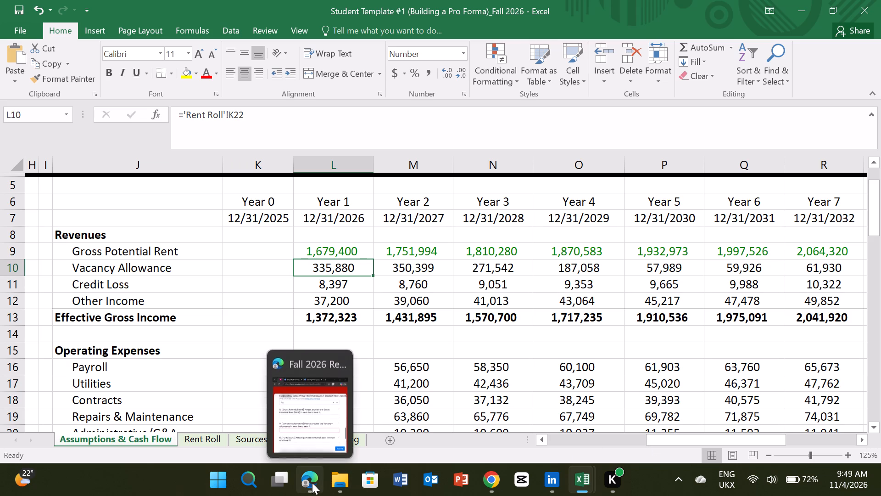
Check the Year 1 and Year 11 revenue lines in the solution workbook, and minimize it.
left_click(633, 421)
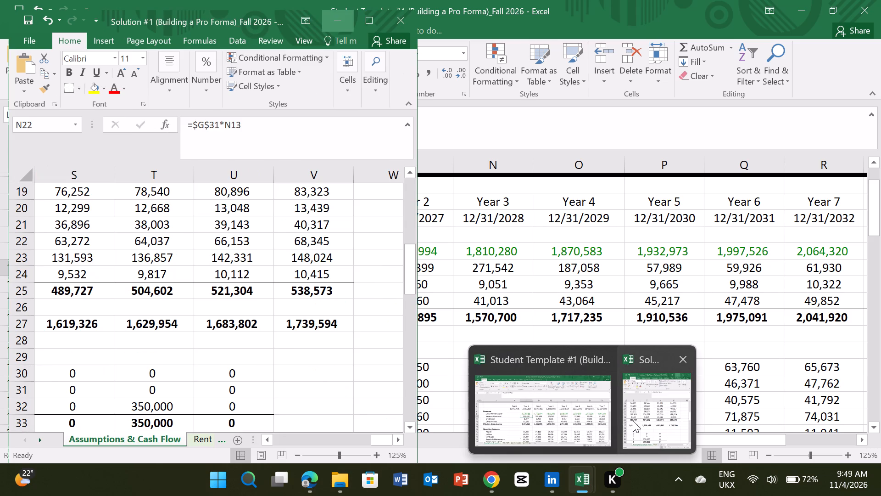
scroll(117, 325, "up", 7)
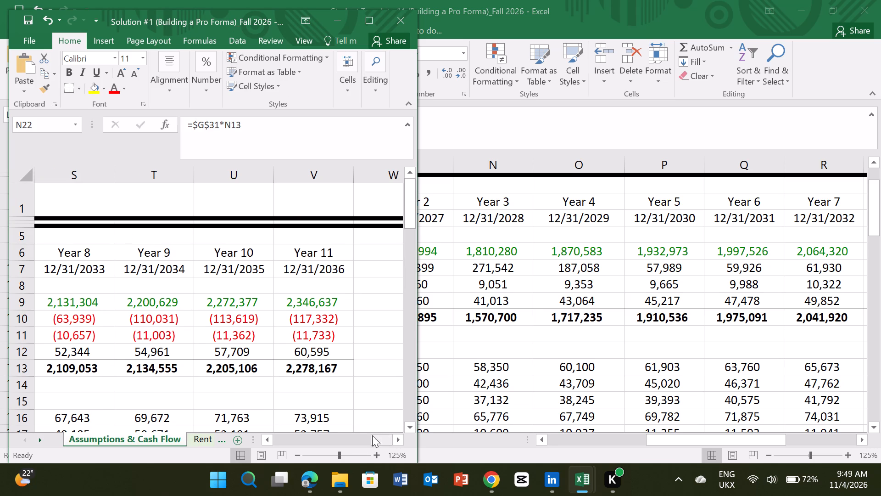
left_click_drag(374, 438, 317, 432)
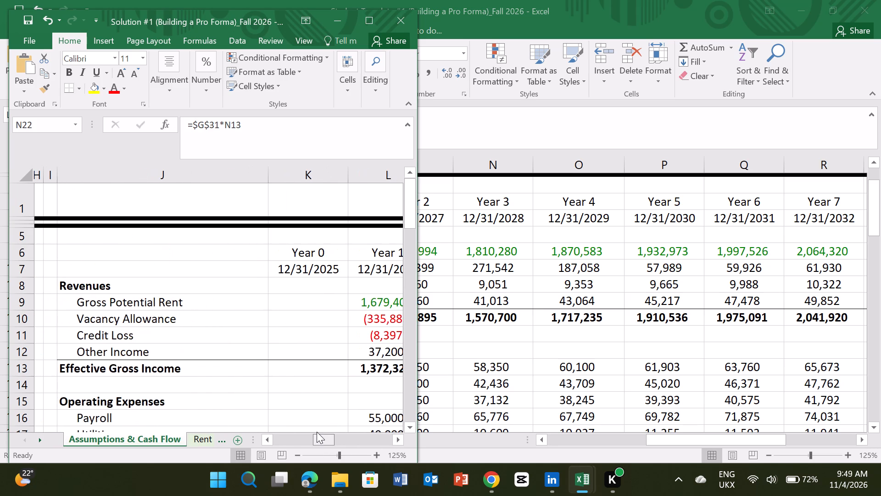
left_click_drag(317, 432, 323, 430)
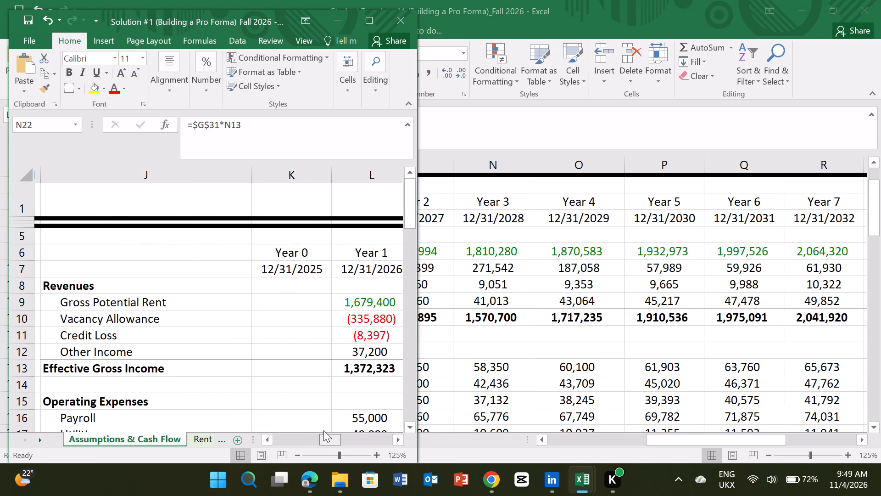
left_click_drag(323, 430, 323, 430)
left_click(342, 24)
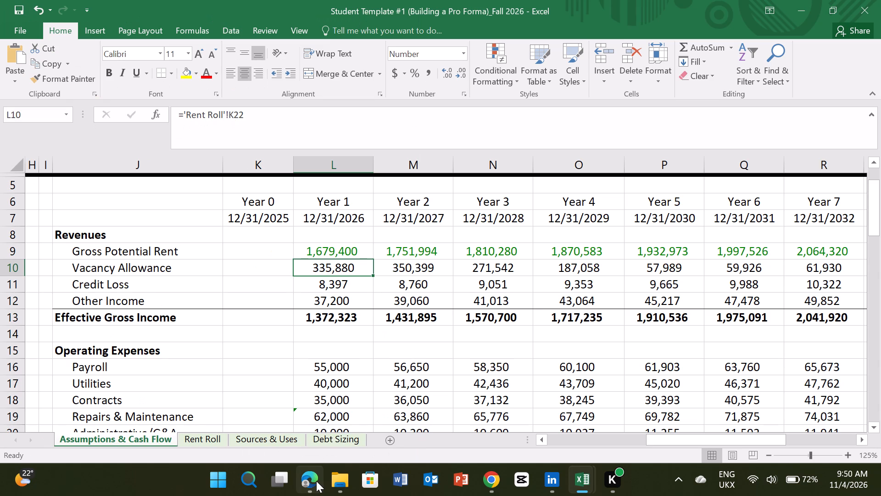
Switch to the breakout form in Edge and enter "Year 1 335,880" as the Vacancy Allowance answer.
left_click(307, 421)
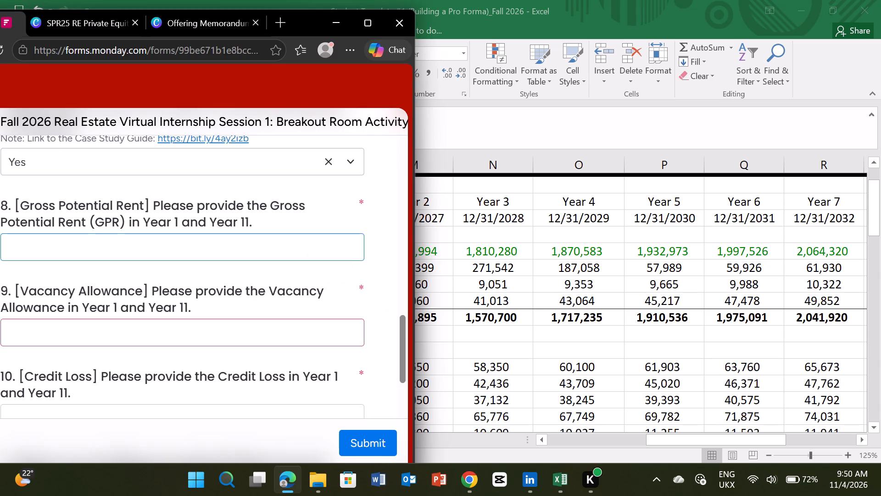
left_click(80, 334)
type("yEAR")
key("BackSpace")
key("BackSpace")
key("BackSpace")
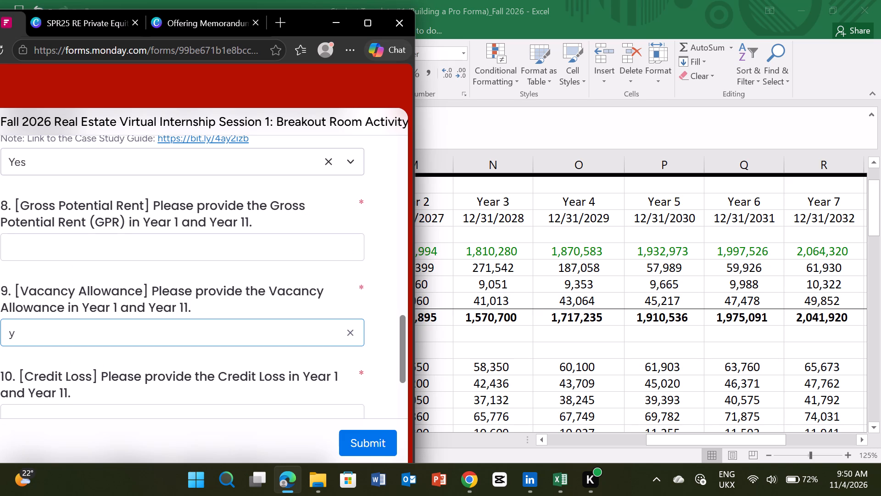
key("BackSpace")
type("Year !")
key("space")
key("BackSpace")
key("BackSpace")
key("1")
key("space")
type("33")
type("5,880")
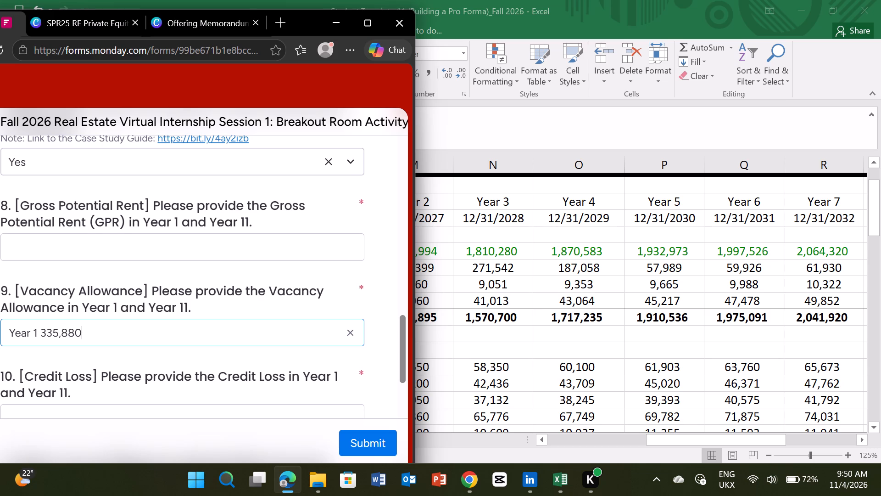
Reword and extend the Vacancy Allowance answer to read "Year 1 is 335,880 and year 11 is".
left_click(38, 333)
key("shift+colon")
key("BackSpace")
key("space")
type("is")
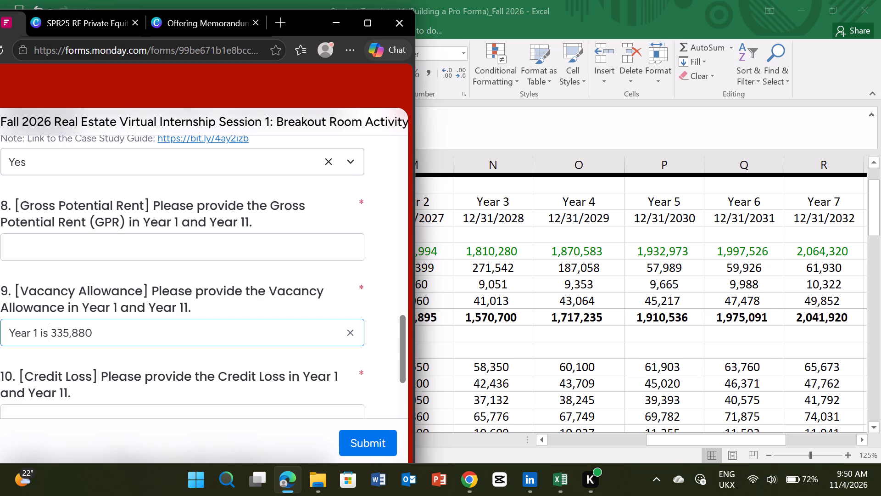
left_click(122, 331)
key("space")
type("and")
key("space")
type("year")
key("space")
type("11 is")
key("space")
Look up the Year 11 Vacancy Allowance in the Excel student template and complete the form's Vacancy Allowance answer with 117,332.
left_click(496, 416)
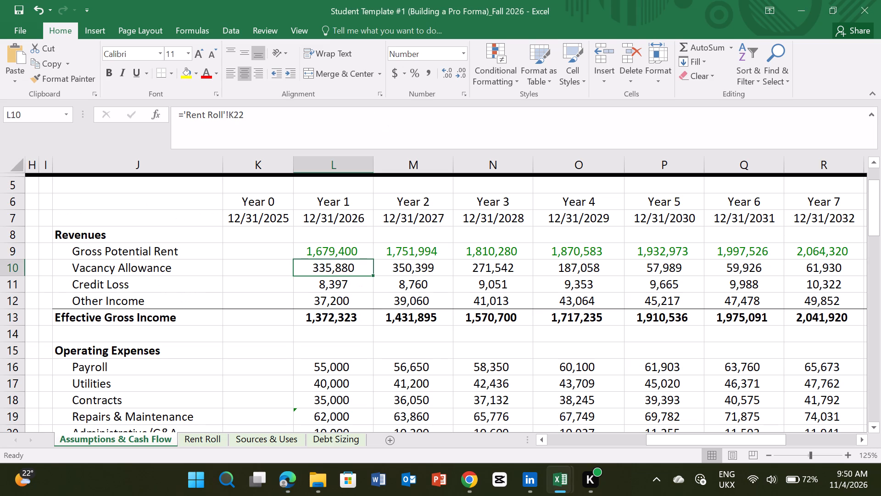
left_click_drag(776, 435, 814, 426)
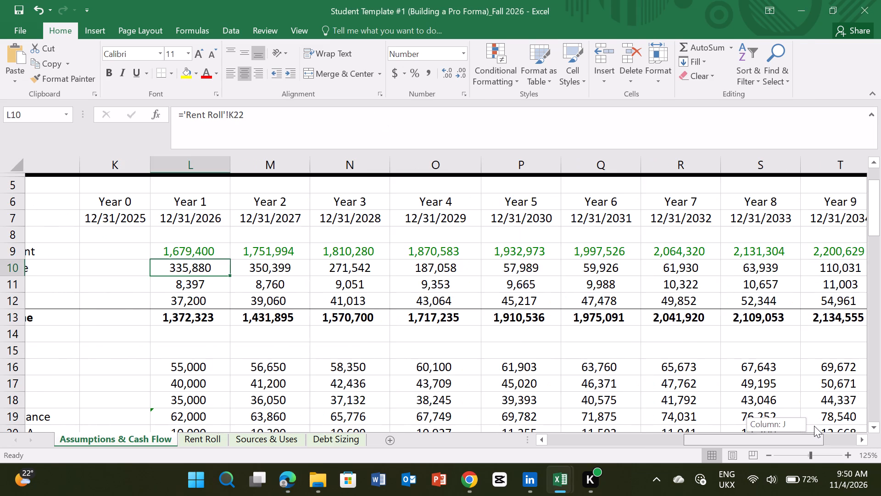
left_click_drag(814, 426, 815, 426)
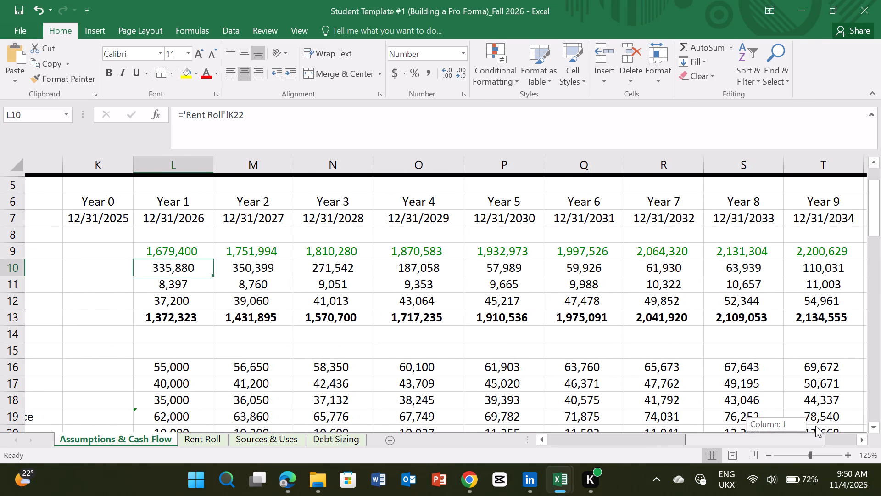
left_click_drag(815, 426, 851, 424)
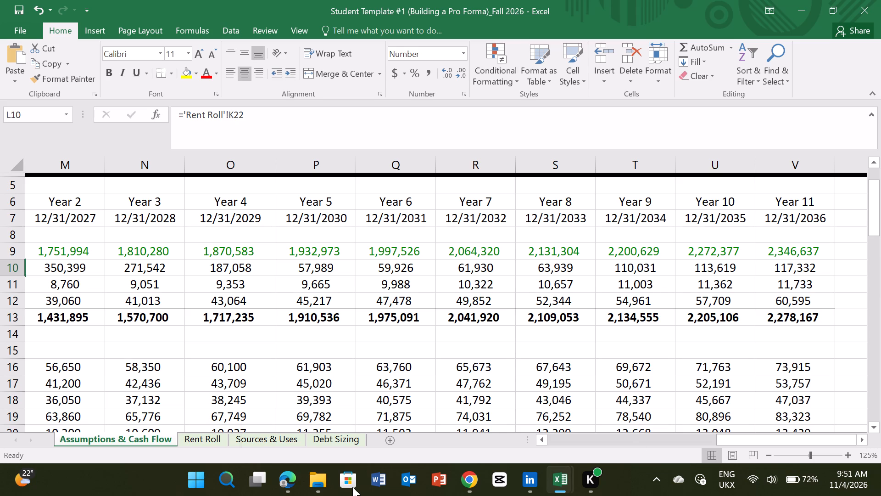
left_click(296, 486)
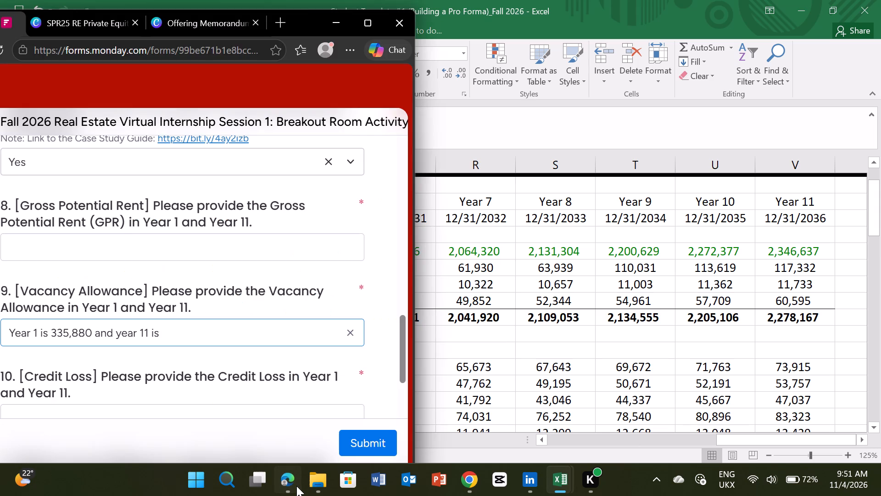
type("117,332")
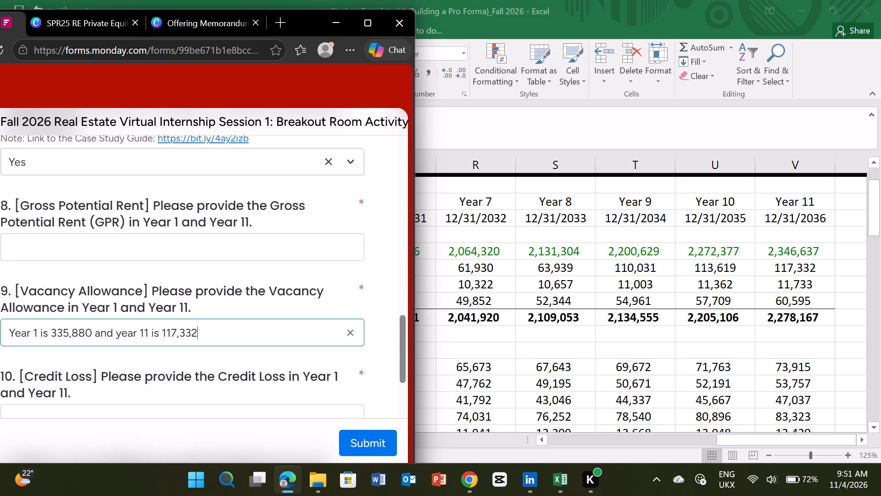
Return to the student template in Excel and check the Year 1 Gross Potential Rent cell on the Assumptions & Cash Flow sheet.
left_click(474, 344)
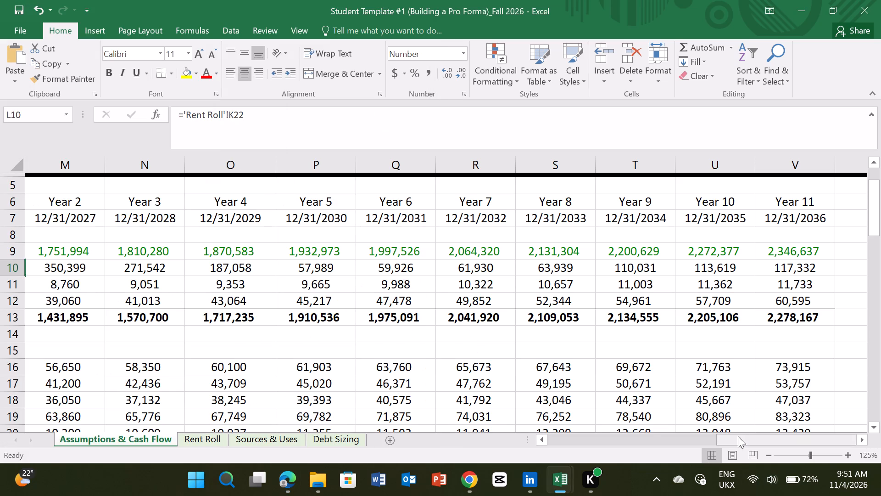
left_click_drag(737, 437, 638, 437)
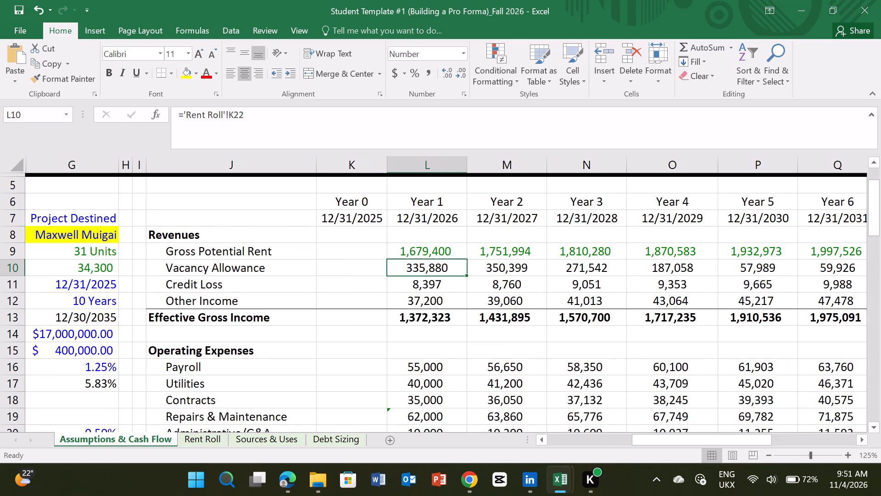
left_click(437, 254)
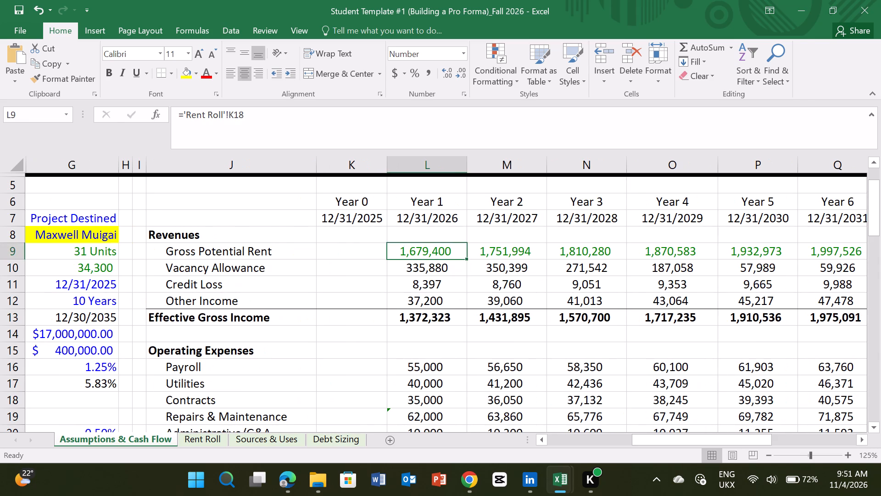
double_click(454, 250)
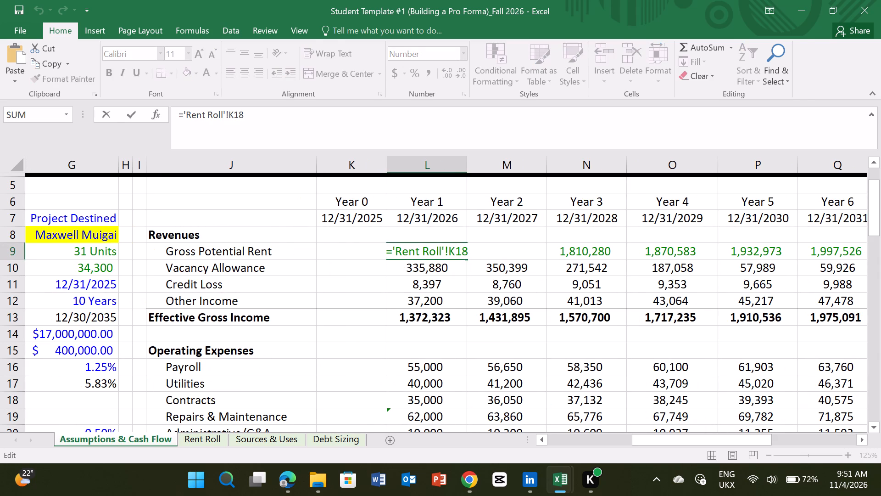
left_click(442, 271)
left_click(446, 254)
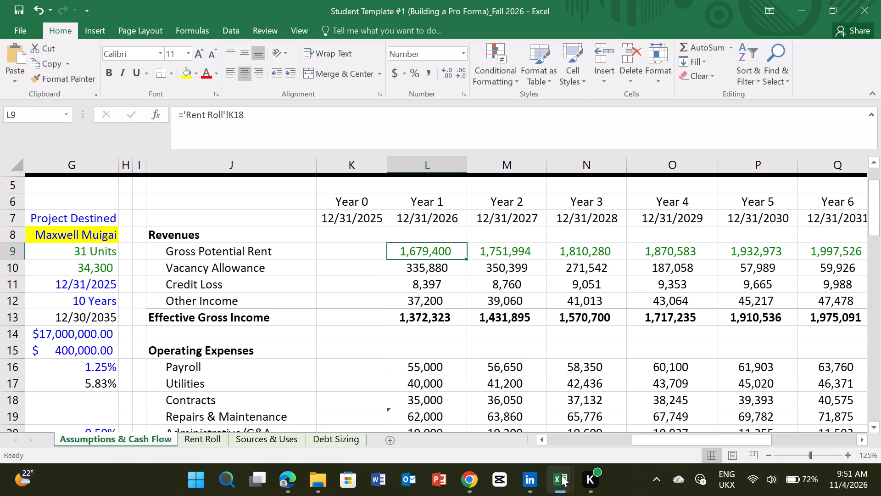
Switch to the breakout form in Edge and enter "Year 1 is 1,679,400 and Year 11 is" as the Gross Potential Rent answer.
left_click(283, 481)
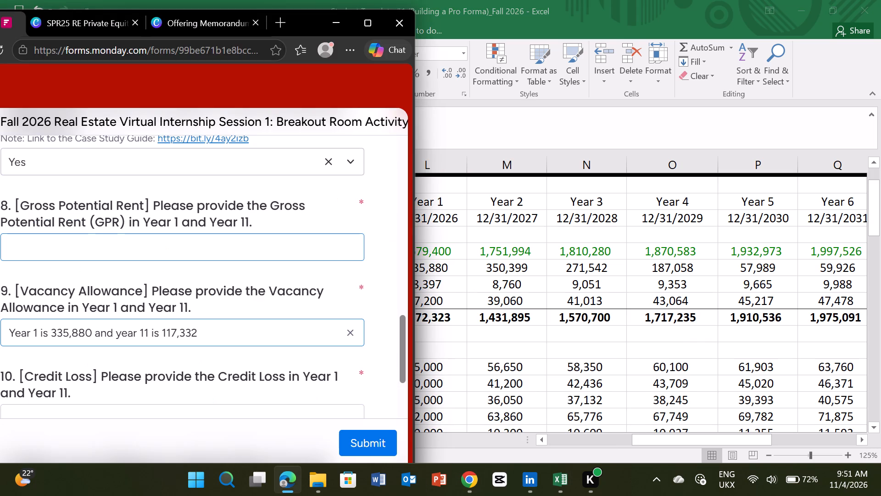
left_click(77, 241)
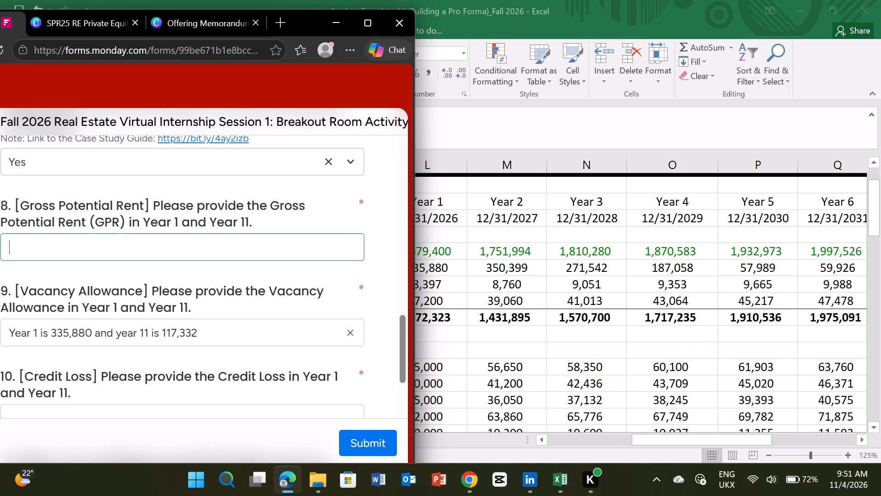
type("Year 1")
key("space")
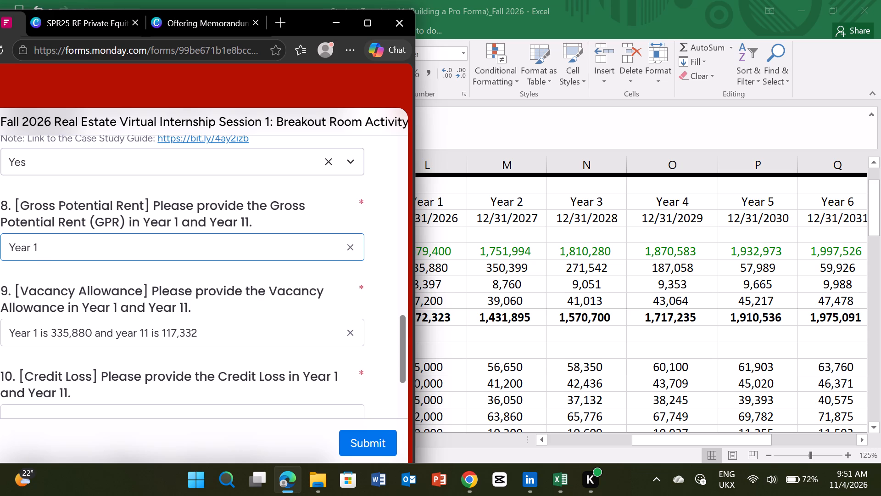
type("is")
key("space")
type("1,")
type("679")
type(",400")
key("space")
type("anf")
key("BackSpace")
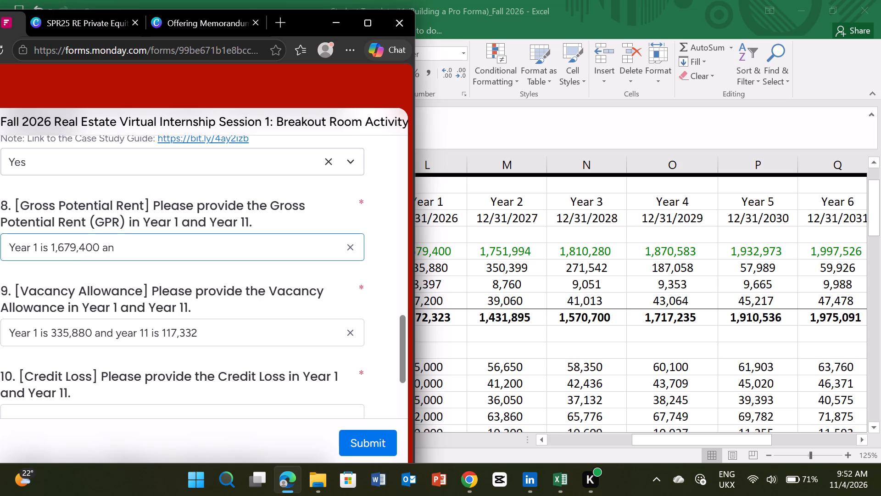
type("d T")
key("BackSpace")
type("Year 11 is")
key("space")
Look up the Year 11 Gross Potential Rent in the Excel template and complete the form's Gross Potential Rent answer with 2,346,637.
left_click(523, 350)
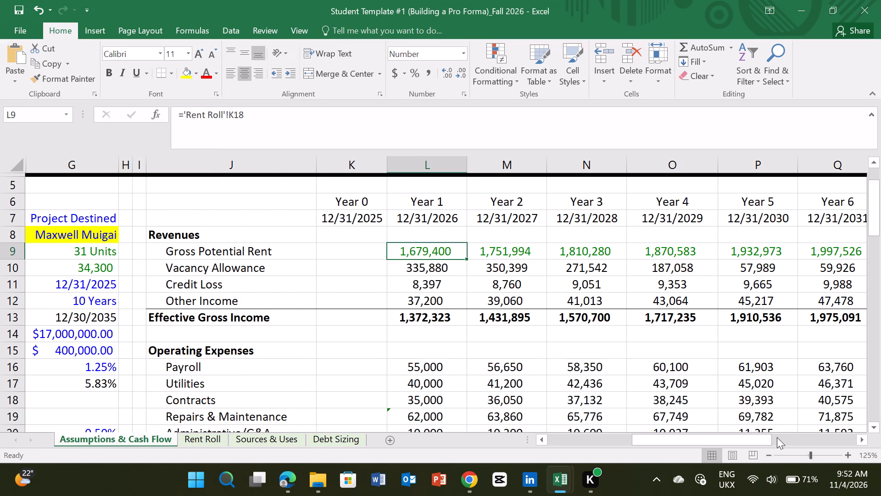
left_click_drag(758, 437, 836, 423)
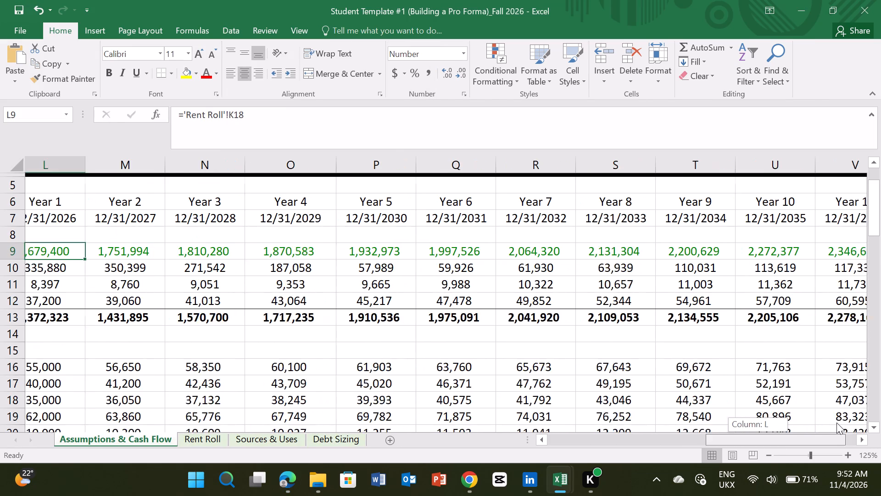
left_click_drag(836, 423, 843, 421)
left_click(802, 257)
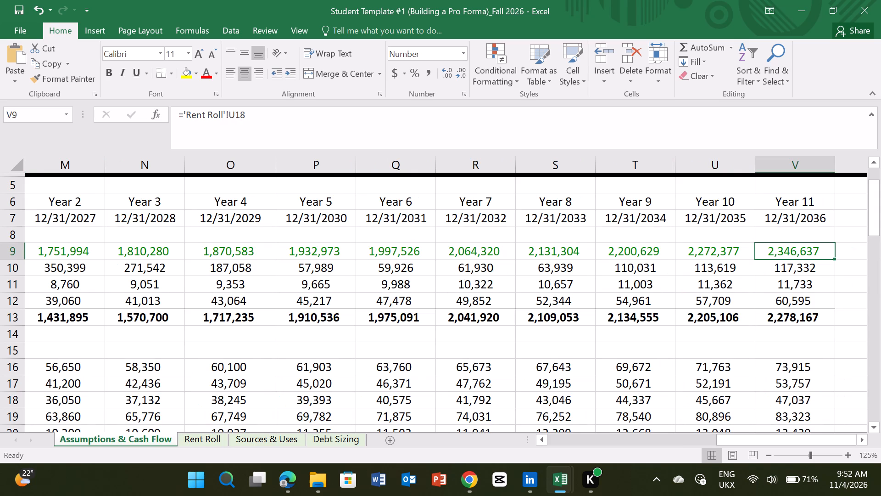
left_click(286, 477)
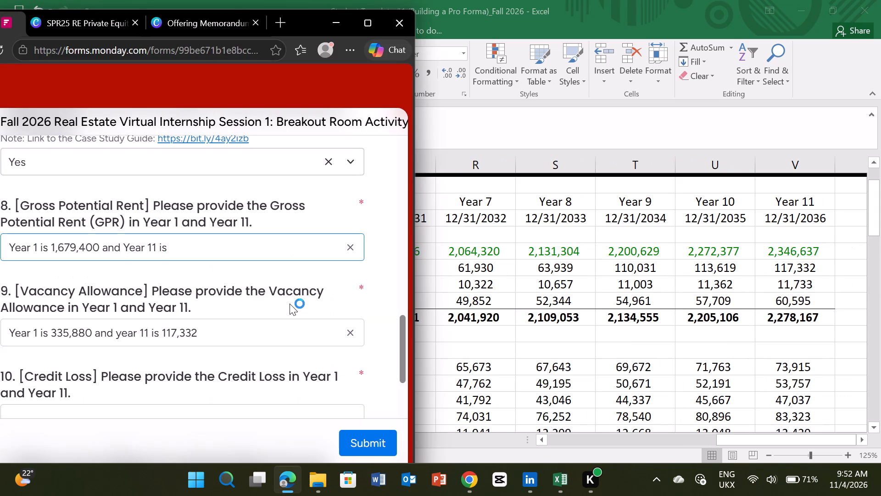
key("2")
key("3")
key("BackSpace")
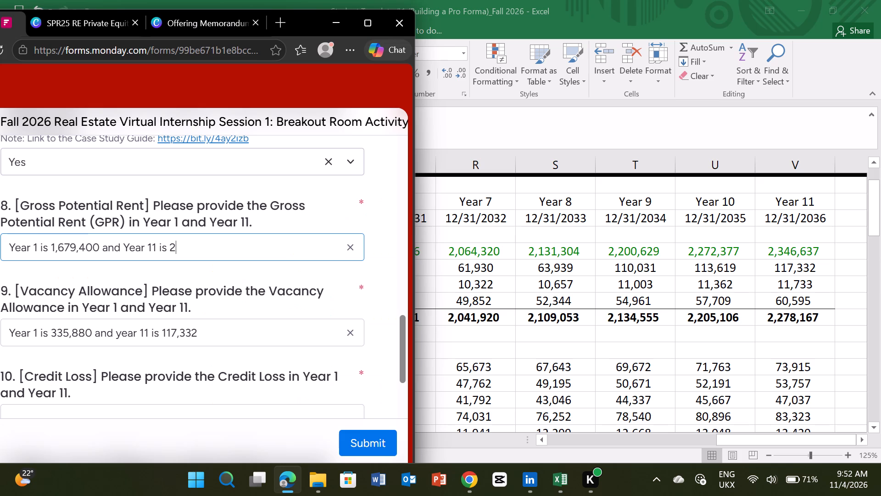
type(",346,")
type("637")
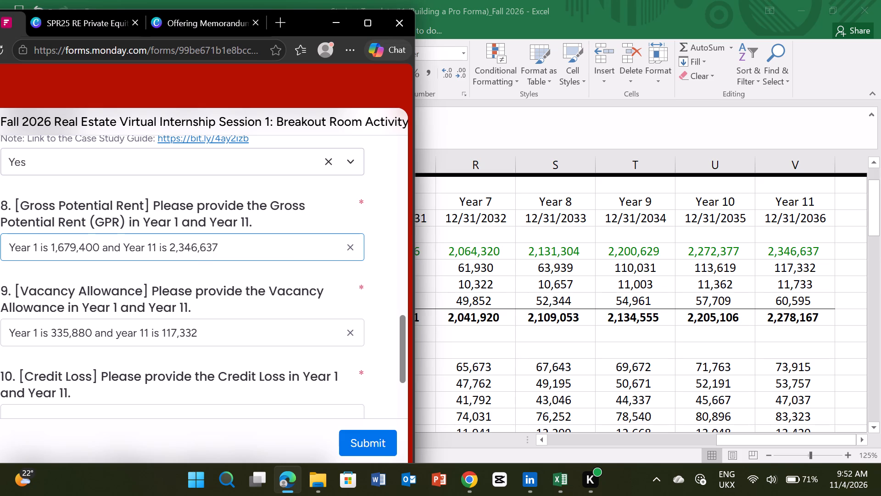
Begin the form's Credit Loss answer with the text "Year 1 is".
scroll(265, 351, "down", 2)
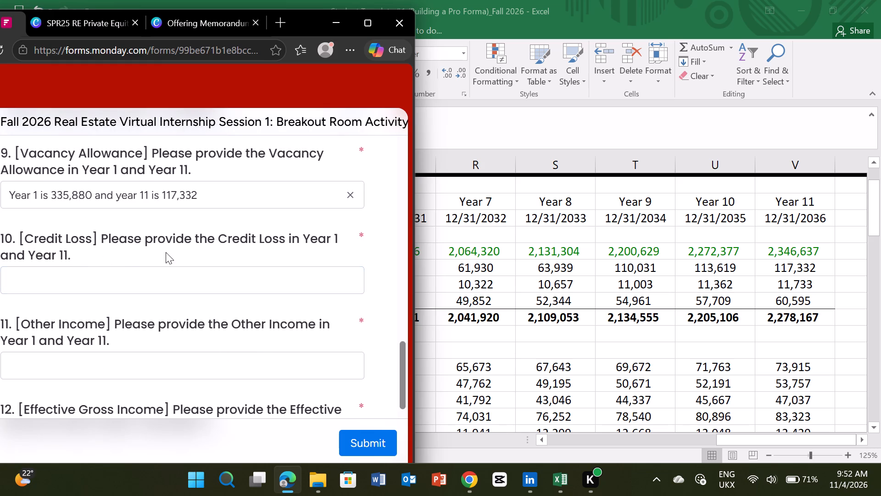
left_click(32, 285)
key("shift+t")
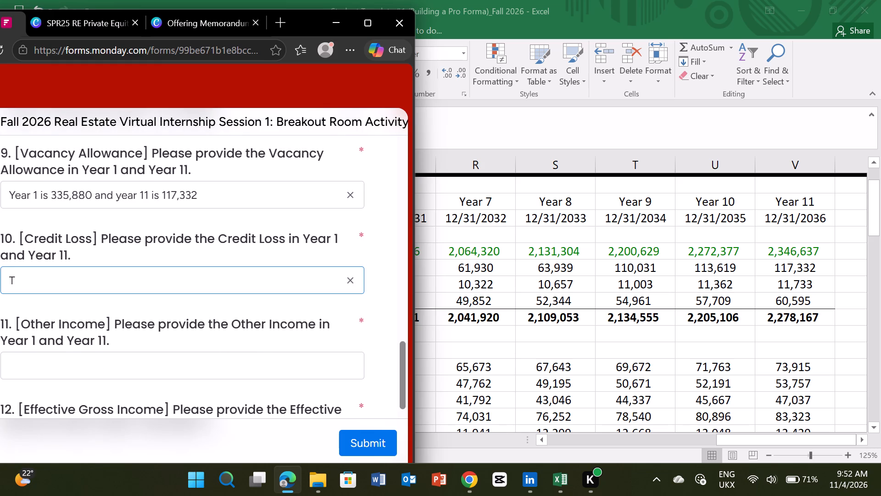
key("BackSpace")
type("Yeae")
key("BackSpace")
type("r is")
key("space")
key("1")
key("BackSpace")
key("BackSpace")
key("BackSpace")
key("BackSpace")
key("1")
key("space")
type("is")
key("space")
Look up the Year 1 Credit Loss in the Excel student template and extend the form's Credit Loss answer with "8,397 and Year 11 is".
left_click(505, 300)
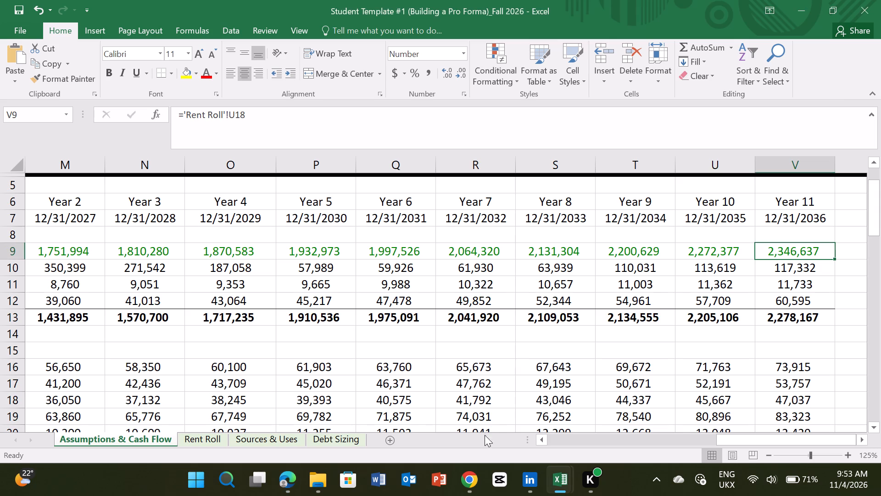
left_click_drag(726, 441, 684, 441)
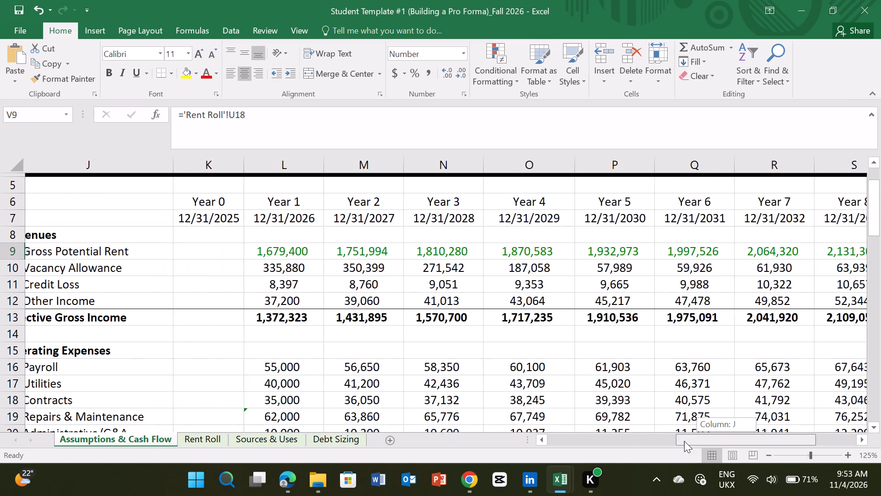
left_click_drag(684, 441, 674, 441)
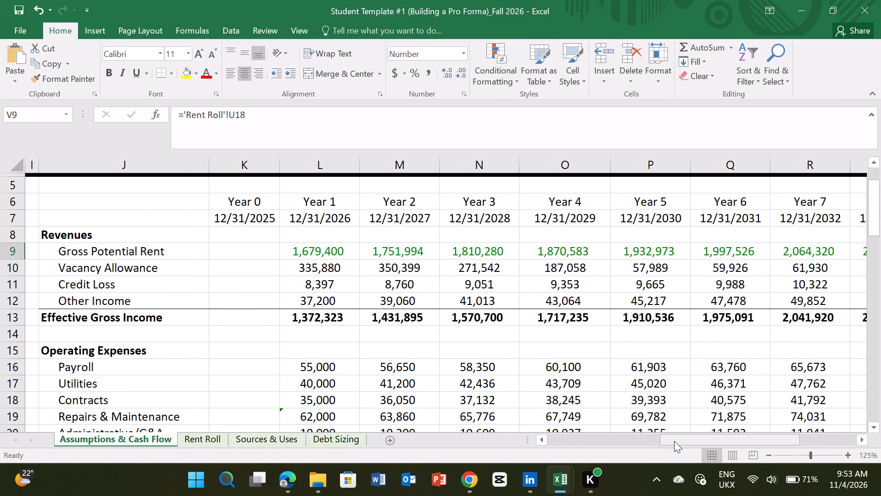
left_click(286, 479)
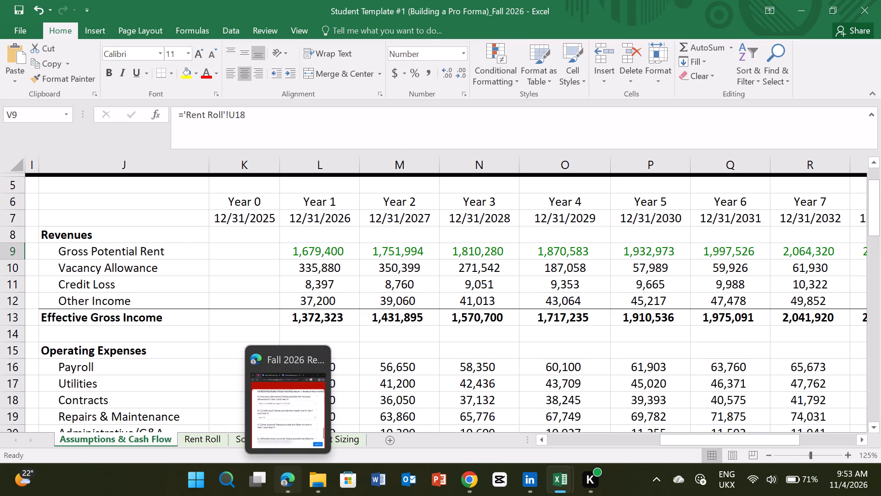
type("8,397")
key("space")
type("and Yer")
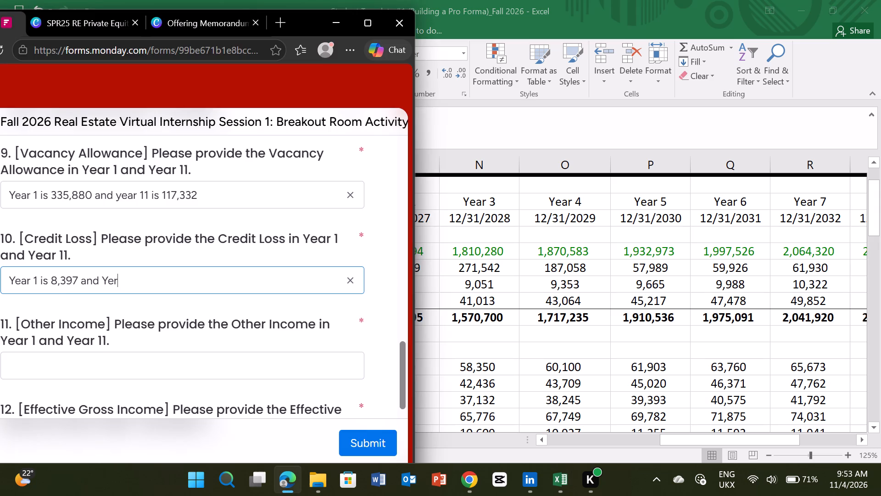
key("Delete")
key("BackSpace")
type("ar 11")
key("space")
type("is")
key("space")
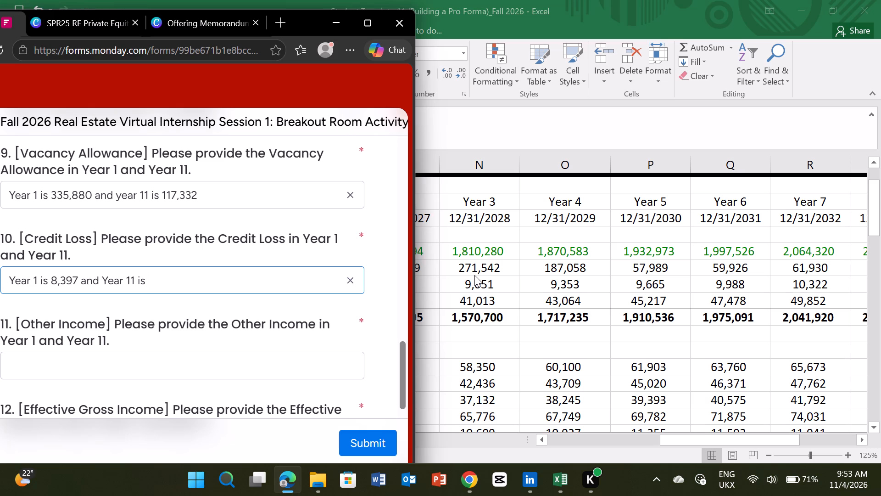
Look up the Year 11 Credit Loss in the Excel template and complete the form's Credit Loss answer with 11,733.
left_click(716, 438)
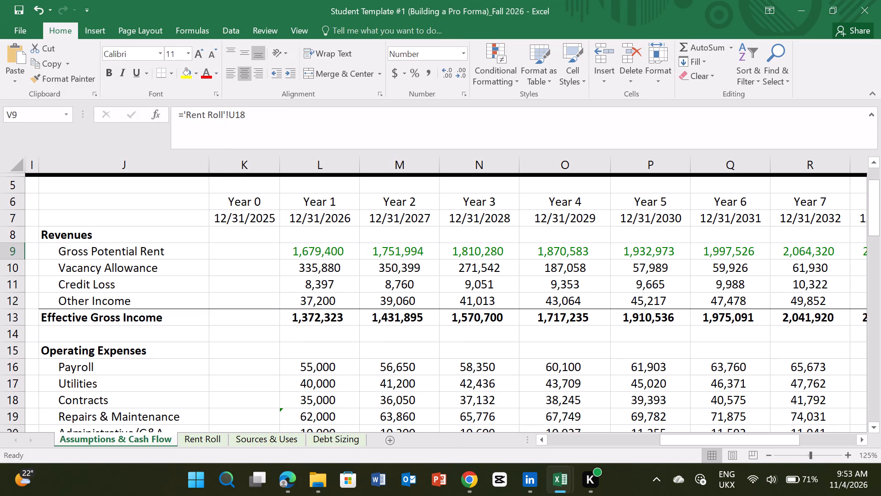
left_click_drag(726, 439, 753, 430)
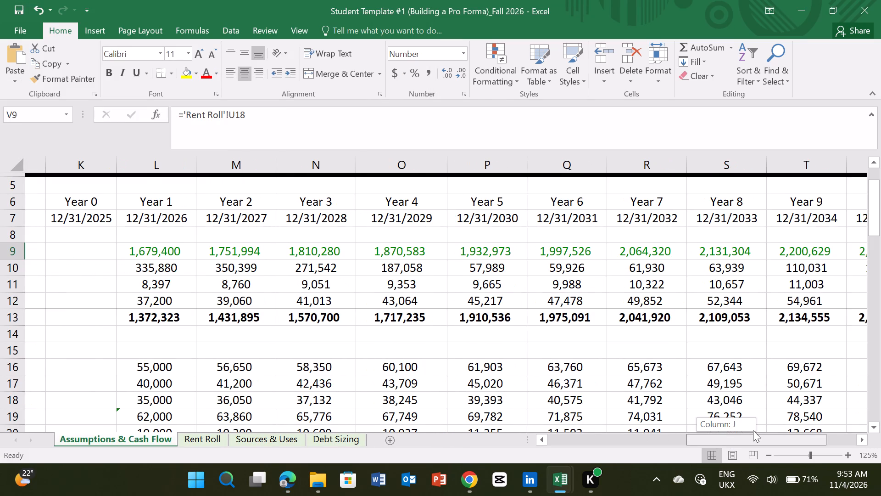
left_click_drag(753, 430, 768, 430)
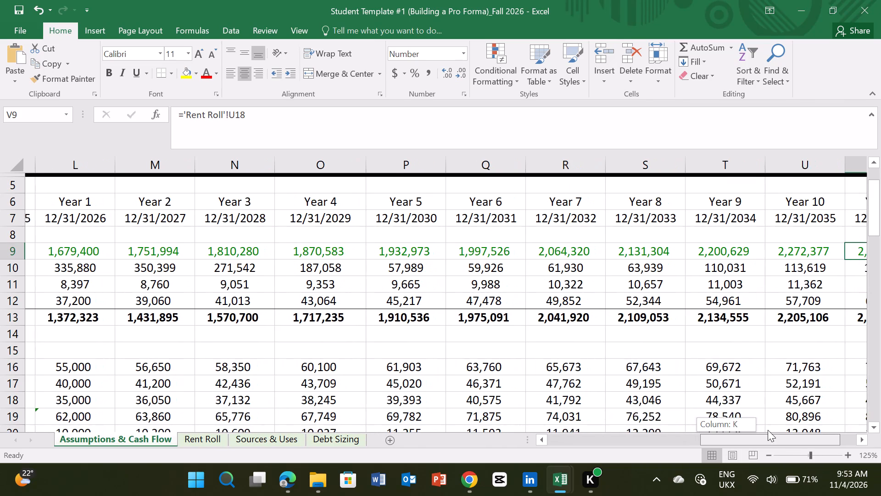
left_click_drag(768, 430, 768, 430)
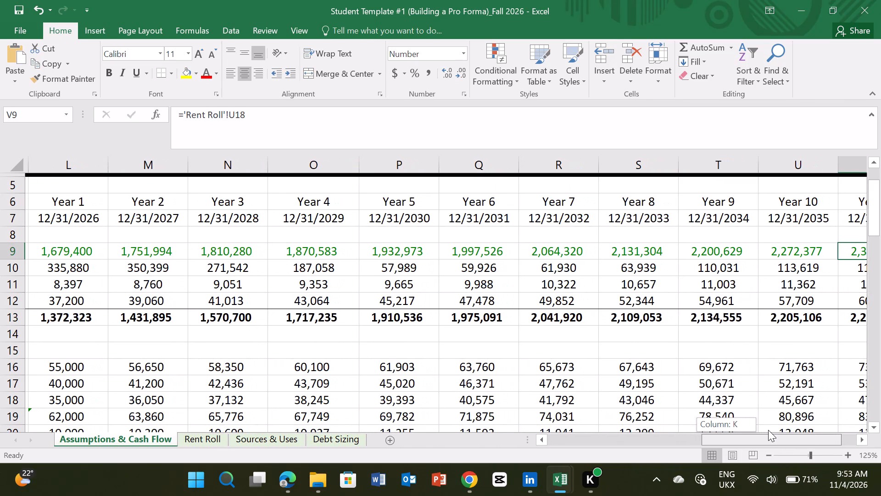
left_click_drag(768, 430, 768, 429)
left_click_drag(768, 429, 779, 429)
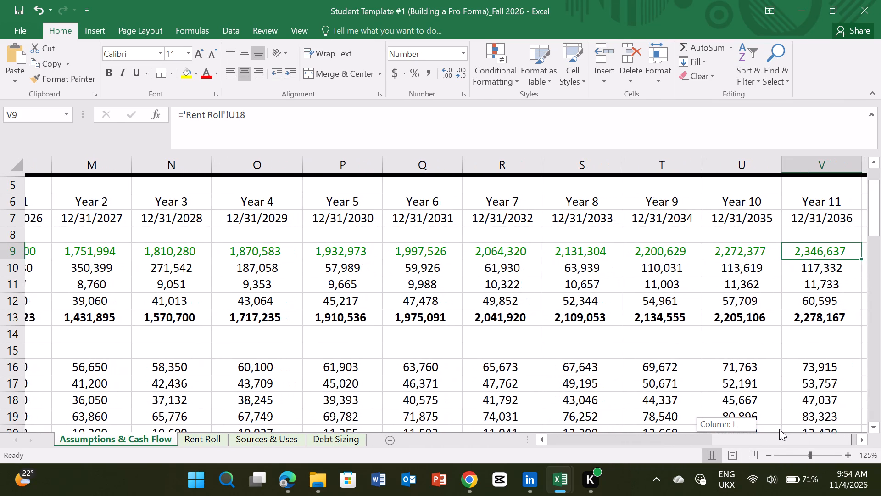
left_click_drag(779, 429, 780, 428)
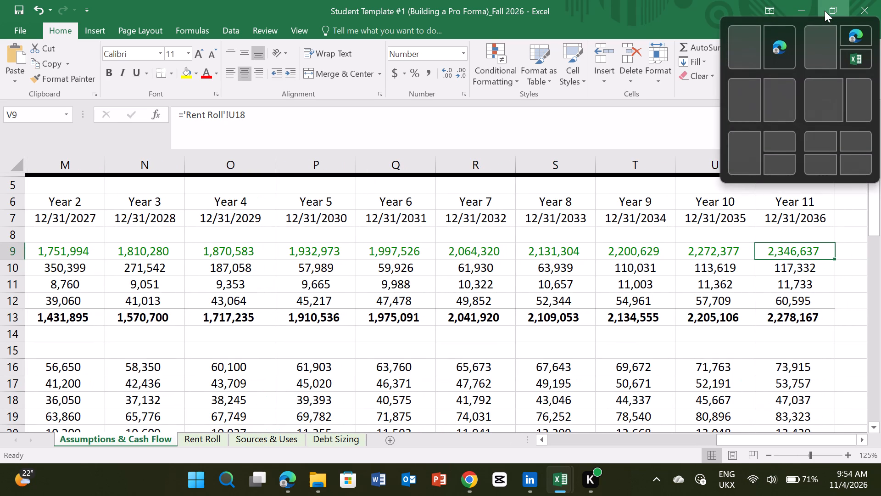
left_click(282, 469)
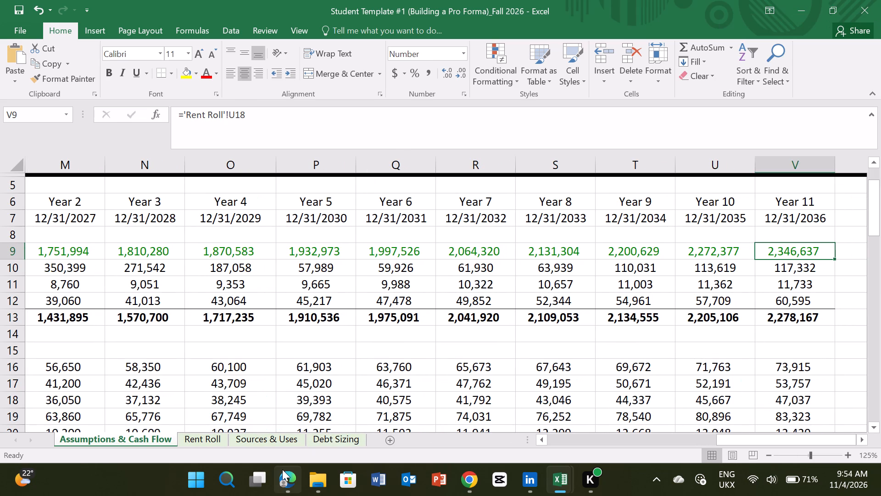
type("11")
type(",733")
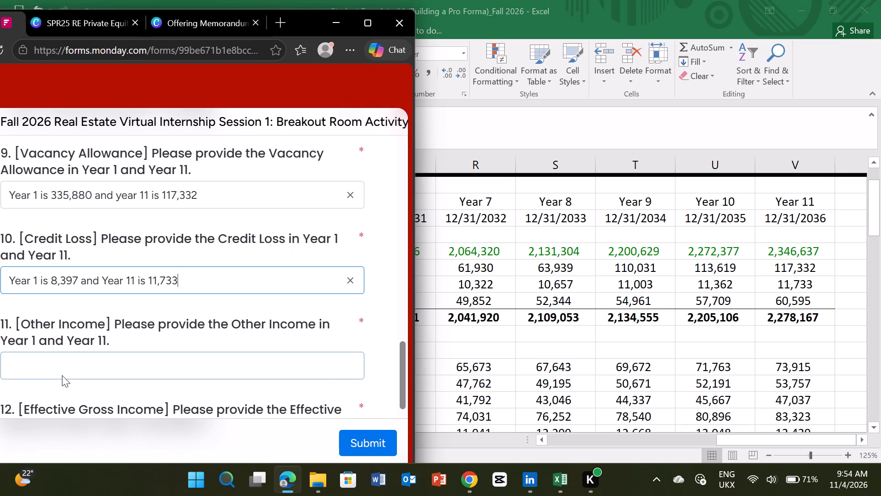
Enter "Year 1 is and Year 11 is" as the skeleton of the form's Other Income answer.
left_click(154, 366)
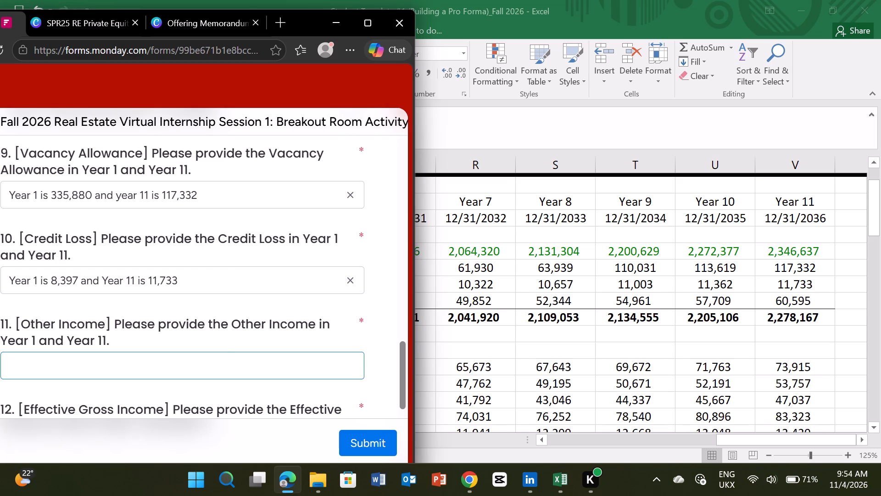
type("Year 1 is")
key("space")
type("and")
key("space")
type("Yae")
key("BackSpace")
key("BackSpace")
type("ear 11 is")
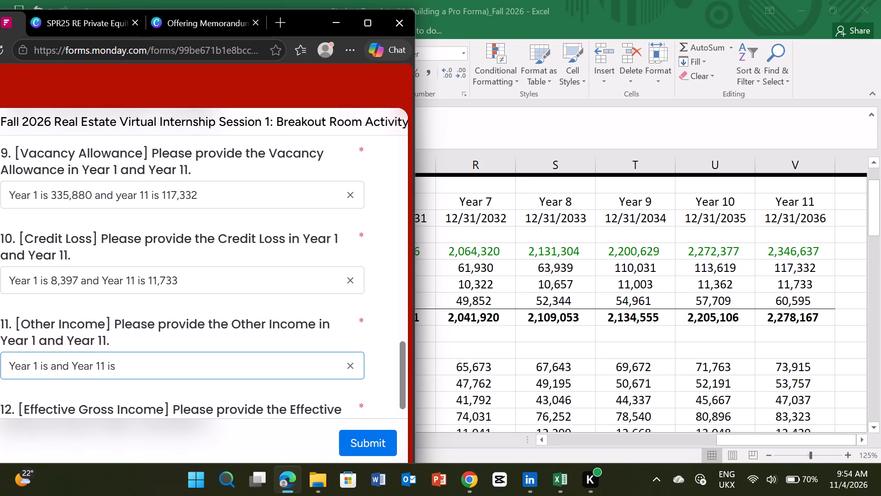
Look up the Year 1 Other Income in the Excel template and insert 37,200 after "Year 1 is" in the form's Other Income answer.
key("ctrl+Left")
key("ctrl+Left")
key("ctrl+Left")
key("ctrl+Left")
left_click(478, 342)
left_click_drag(724, 440, 724, 440)
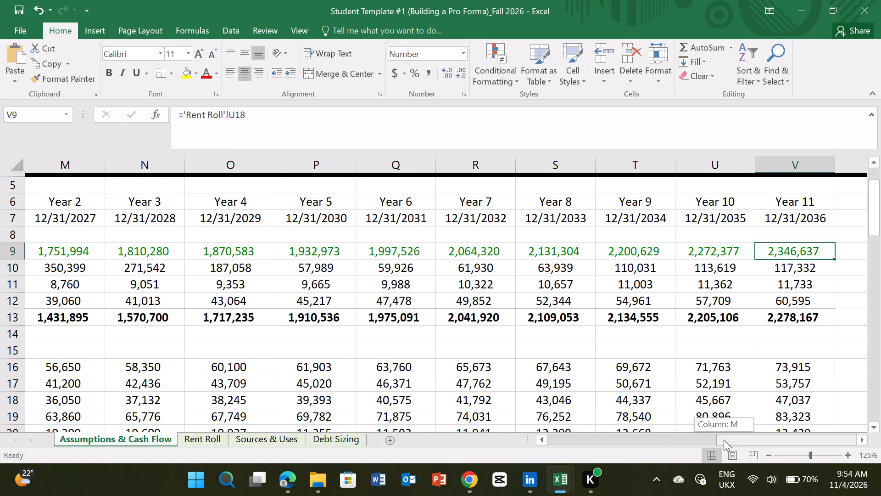
left_click_drag(724, 440, 651, 440)
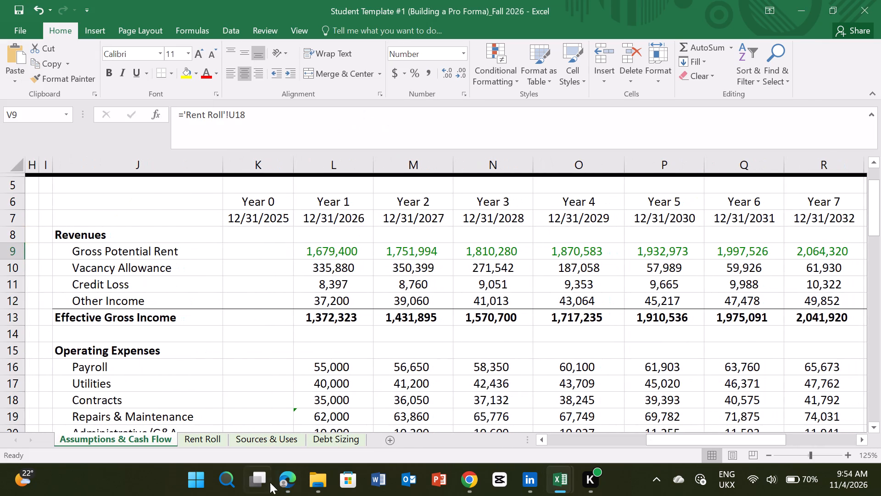
left_click(279, 481)
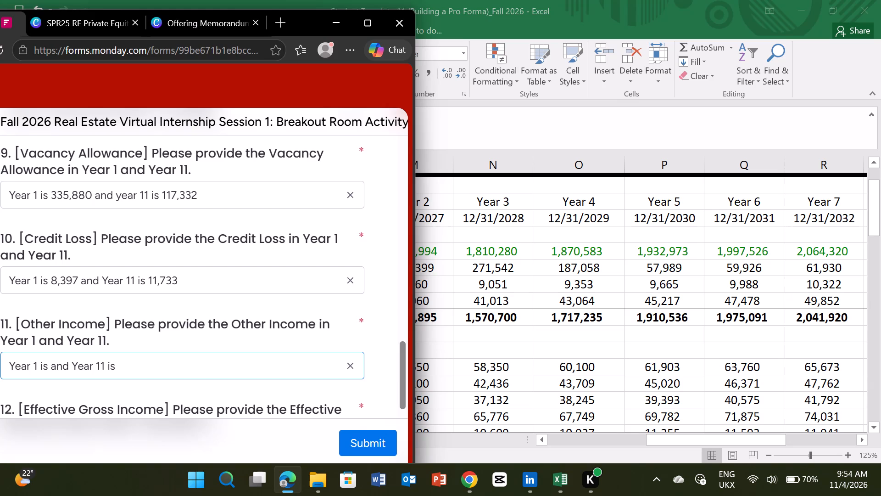
type("37,200")
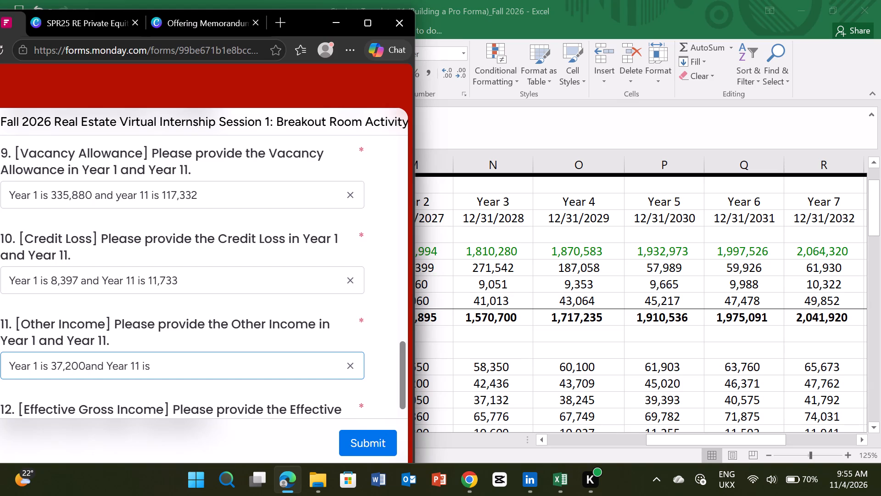
Add a space after 37,200, look up the Year 11 Other Income in the Excel template, and complete the form's Other Income answer with 60,595.
key("space")
left_click(164, 365)
left_click(556, 387)
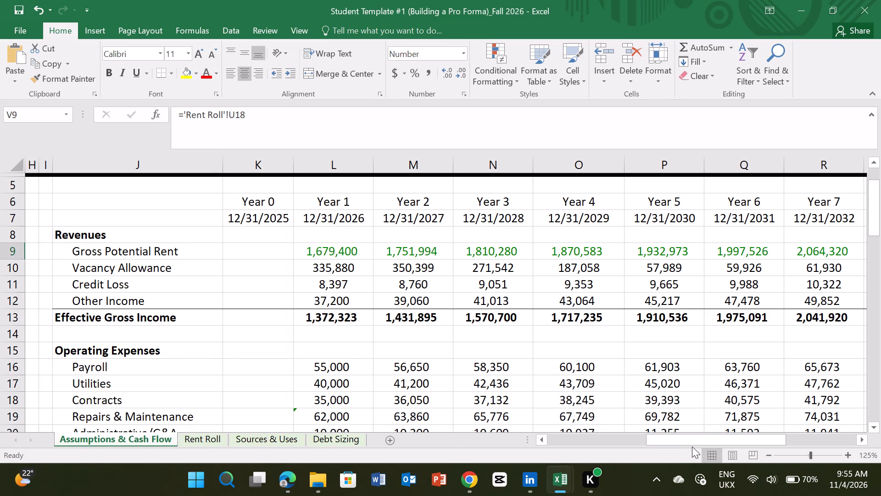
left_click_drag(693, 441, 726, 436)
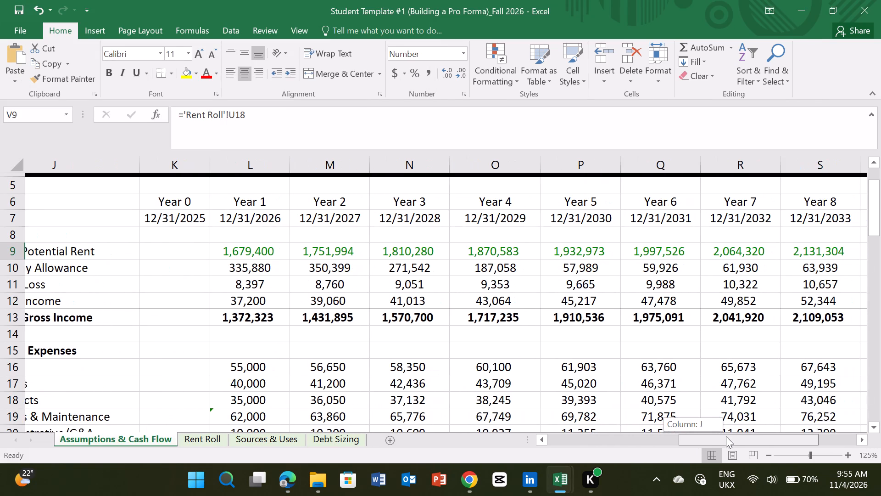
left_click_drag(726, 436, 755, 433)
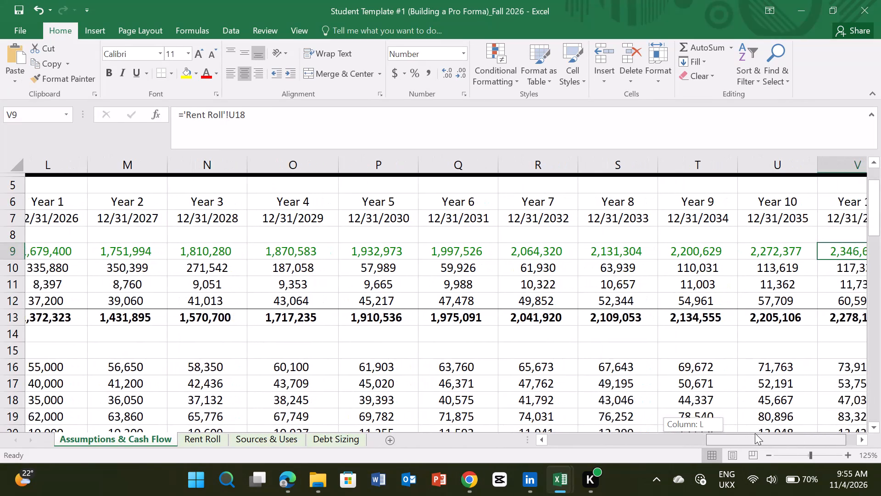
left_click_drag(755, 433, 764, 432)
left_click(284, 483)
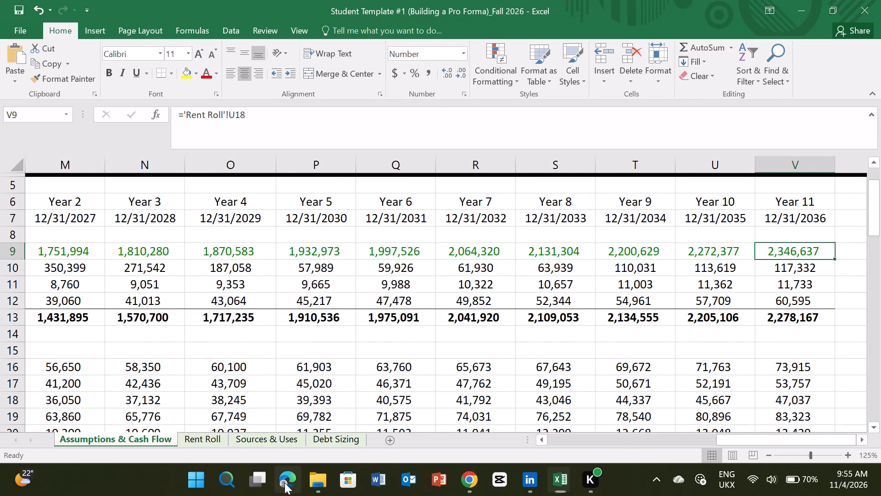
key("space")
type("60")
key("period")
key("BackSpace")
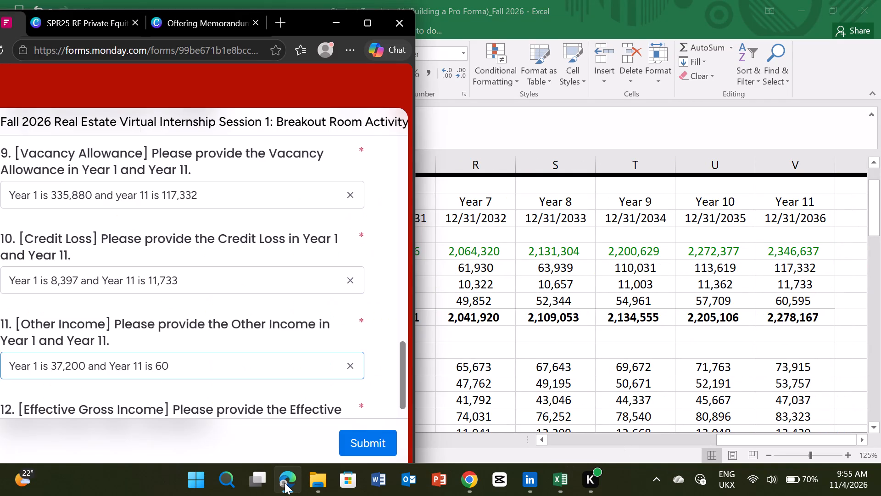
key("comma")
key("5")
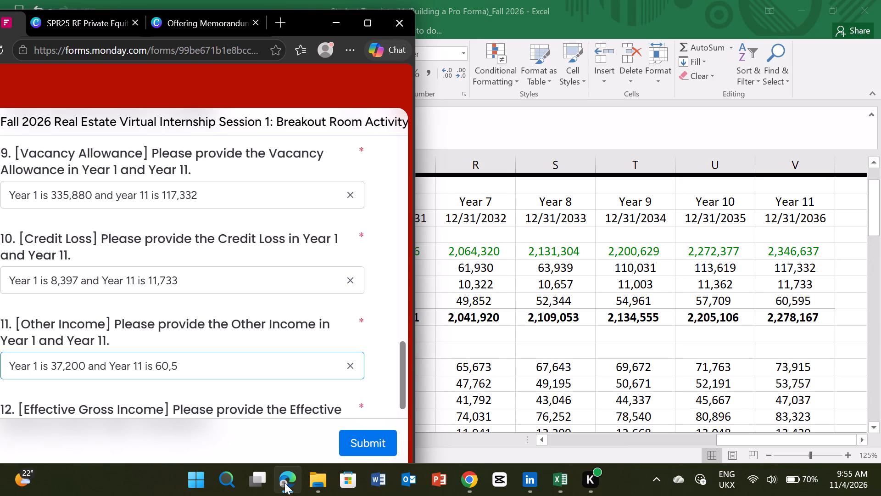
type("95")
Look up the Year 1 Effective Gross Income and its formula in the Excel student template for the form's question 12.
scroll(86, 328, "down", 2)
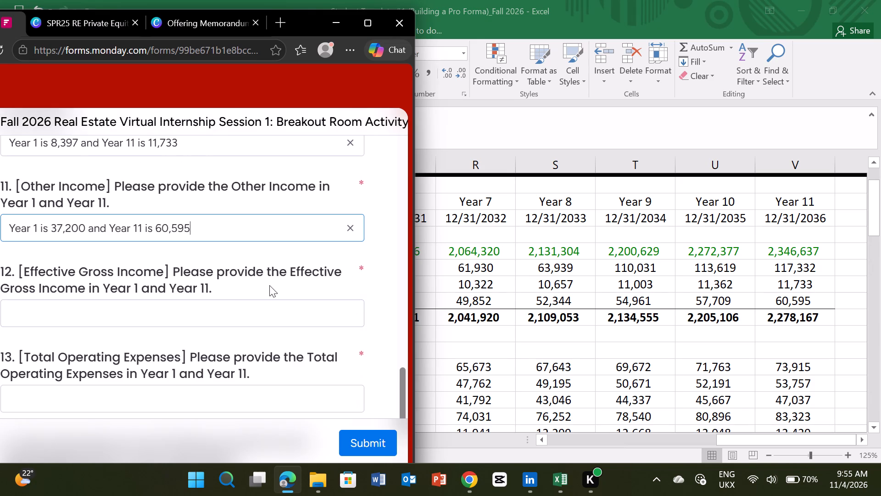
left_click(68, 317)
left_click(468, 362)
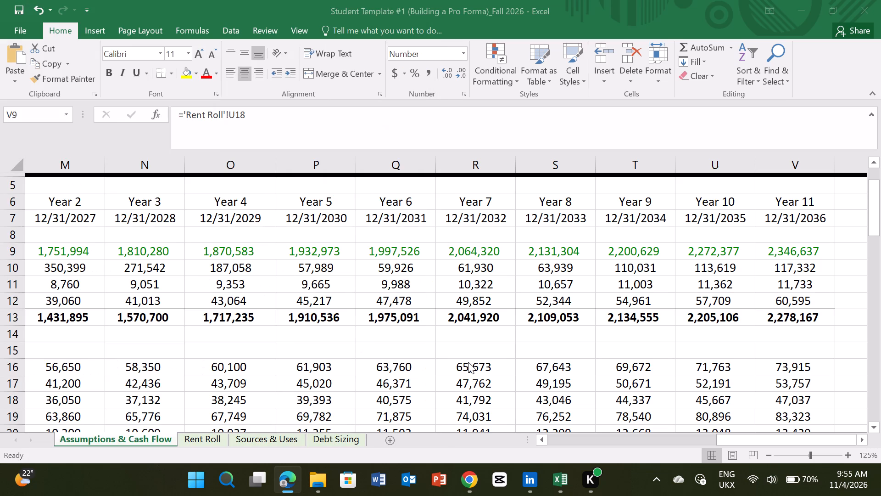
left_click_drag(724, 440, 671, 440)
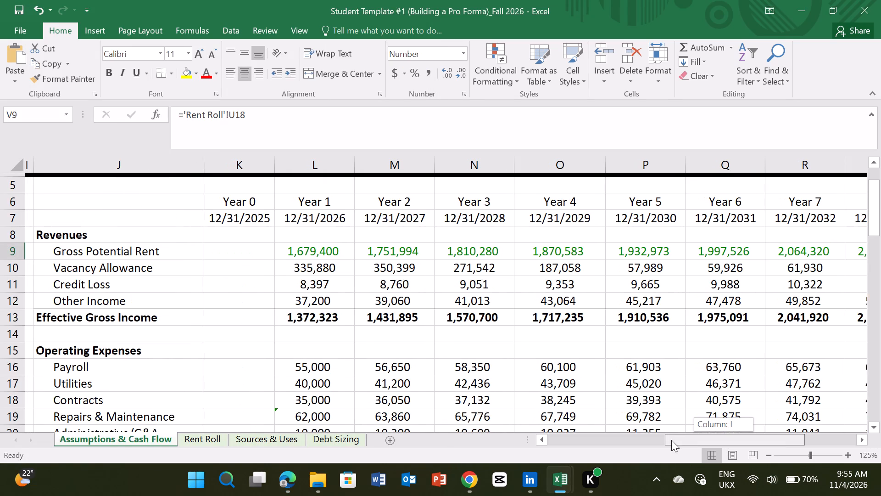
left_click_drag(671, 440, 652, 439)
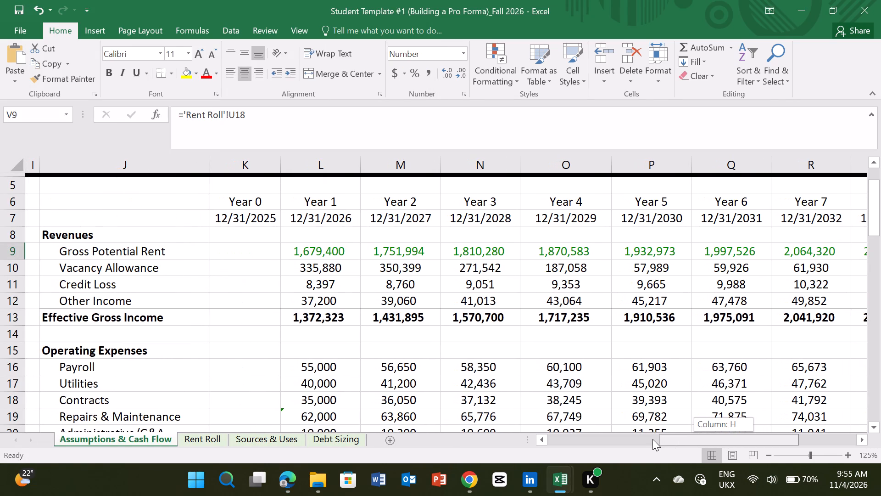
left_click_drag(652, 439, 648, 439)
left_click(331, 317)
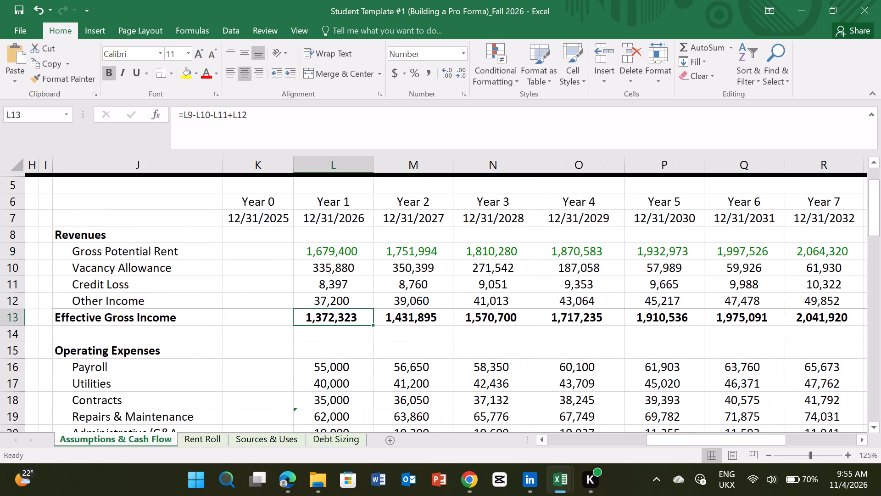
double_click(346, 318)
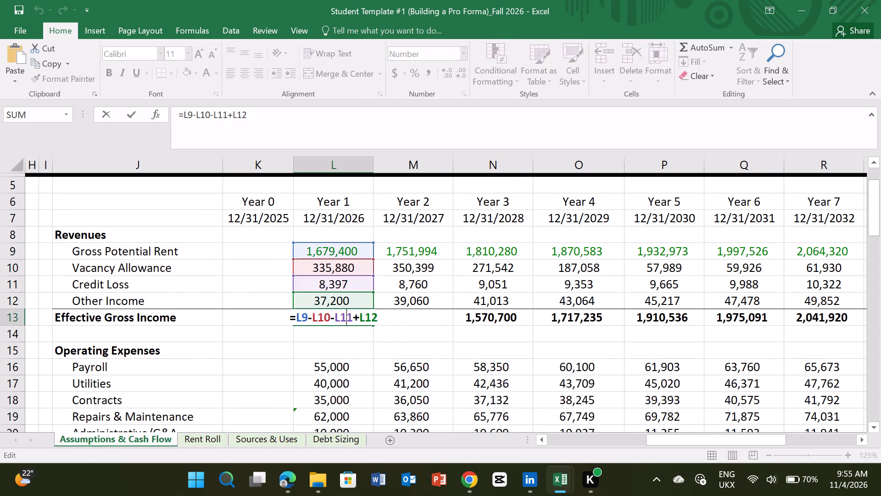
left_click(336, 333)
left_click(339, 319)
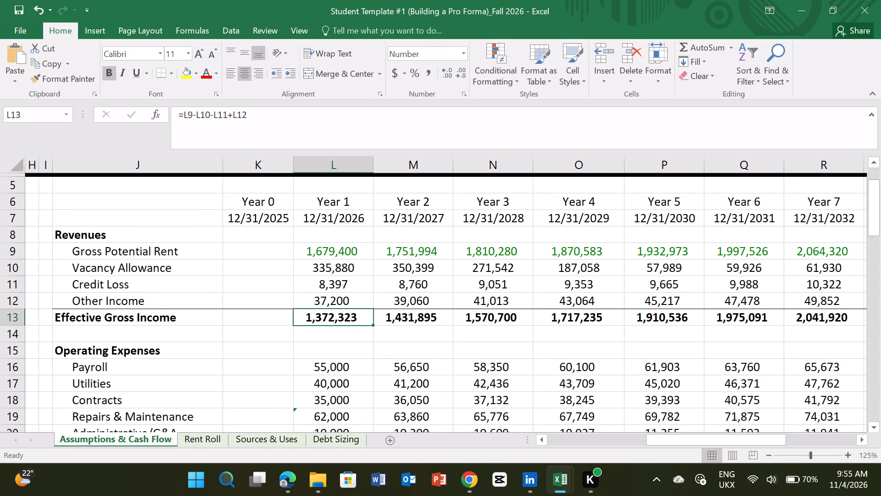
left_click(296, 472)
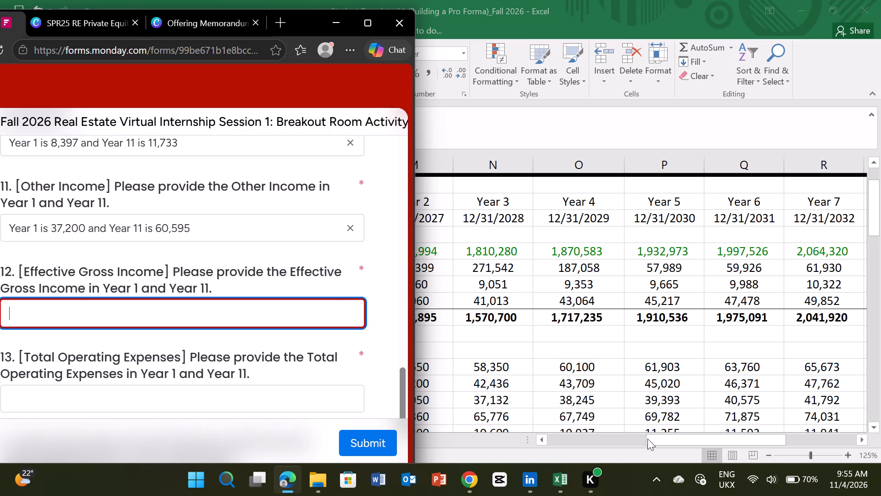
left_click(647, 439)
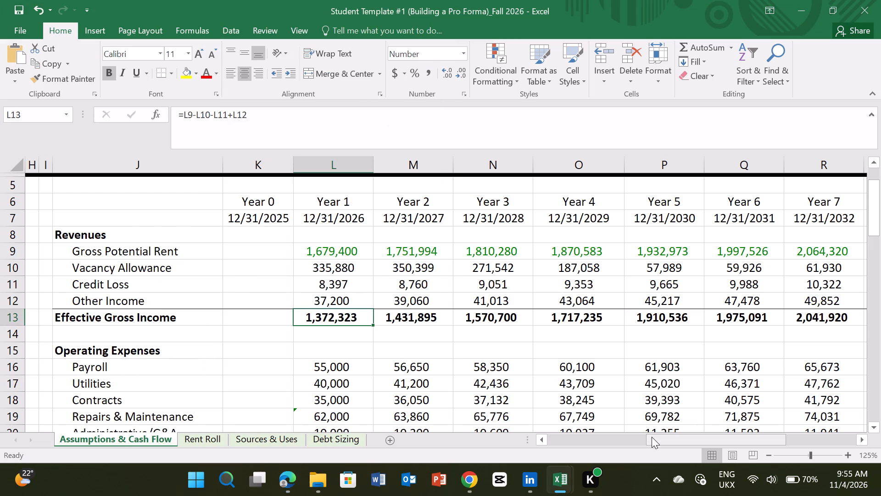
left_click_drag(664, 440, 641, 440)
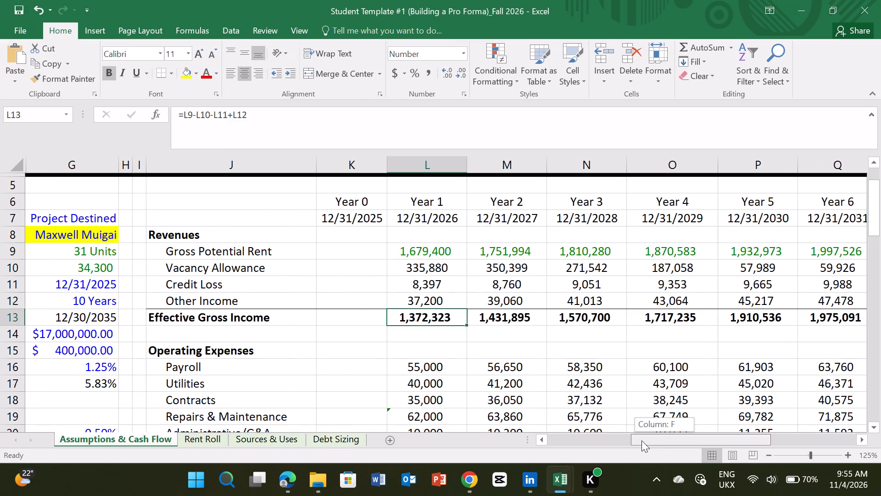
left_click_drag(641, 440, 605, 440)
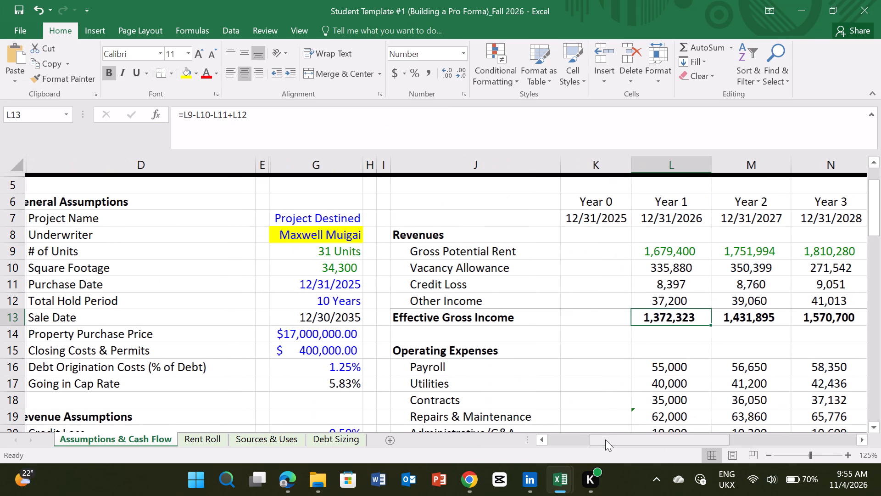
Enter "Year 1 is 1,372,323 and Year 11 is" in the form's Effective Gross Income answer.
left_click(288, 483)
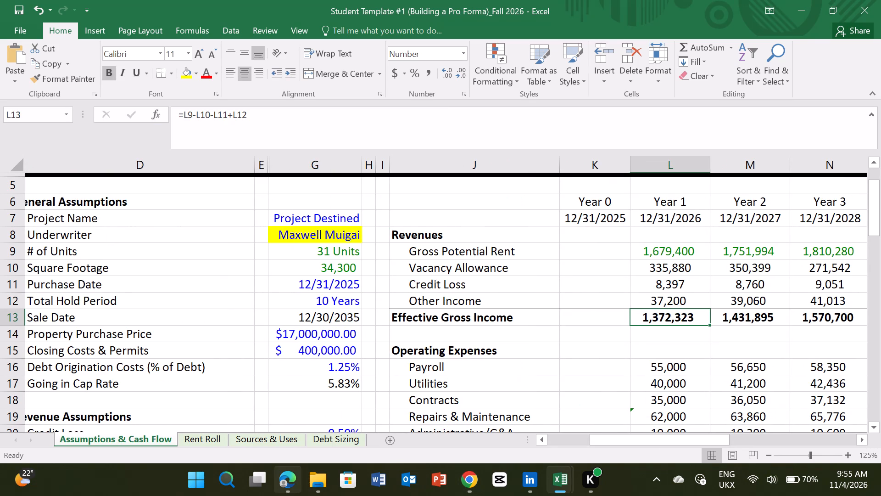
type("Year 1")
key("space")
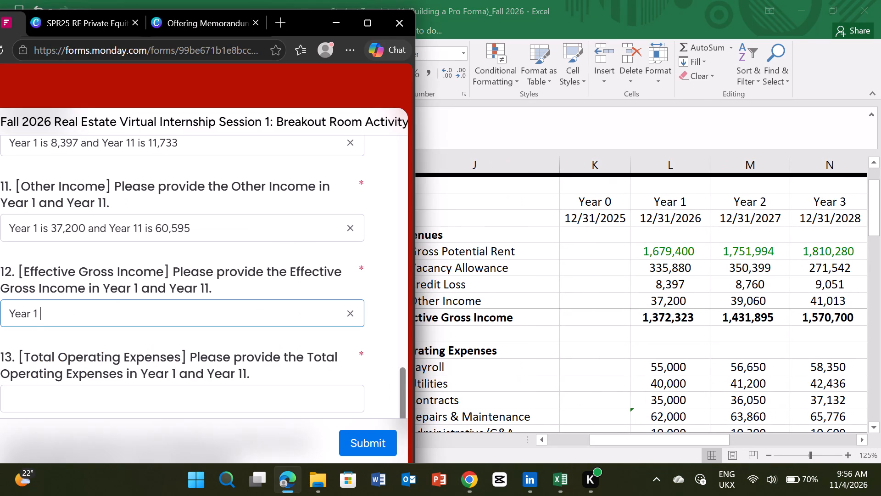
type("is")
key("space")
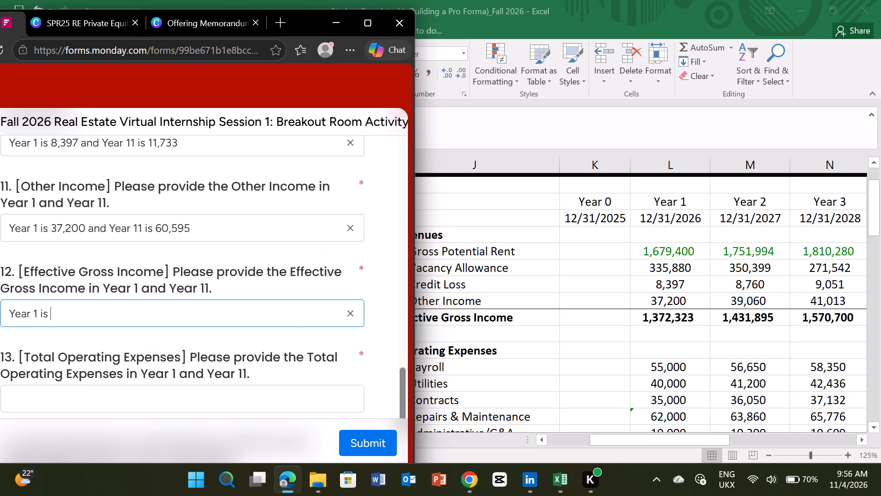
type("1,3")
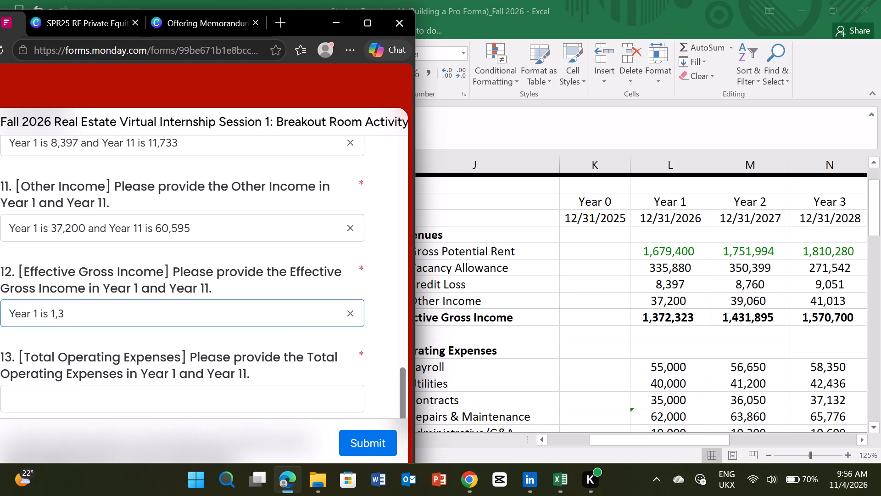
type("72")
type(",323")
key("space")
type("and")
key("space")
type("Year 11 is")
key("space")
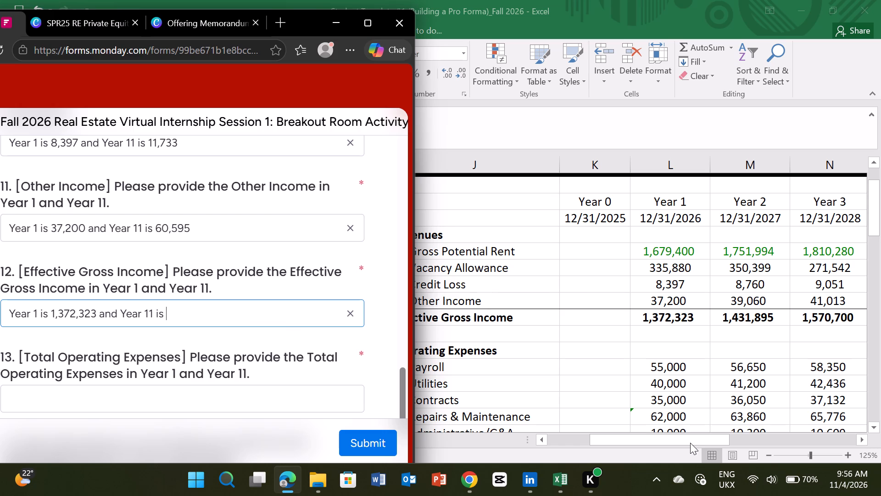
Look up the Year 11 Effective Gross Income in the Excel template and complete the form's Effective Gross Income answer with 2,278,167.
left_click_drag(690, 443, 743, 434)
left_click_drag(722, 443, 817, 436)
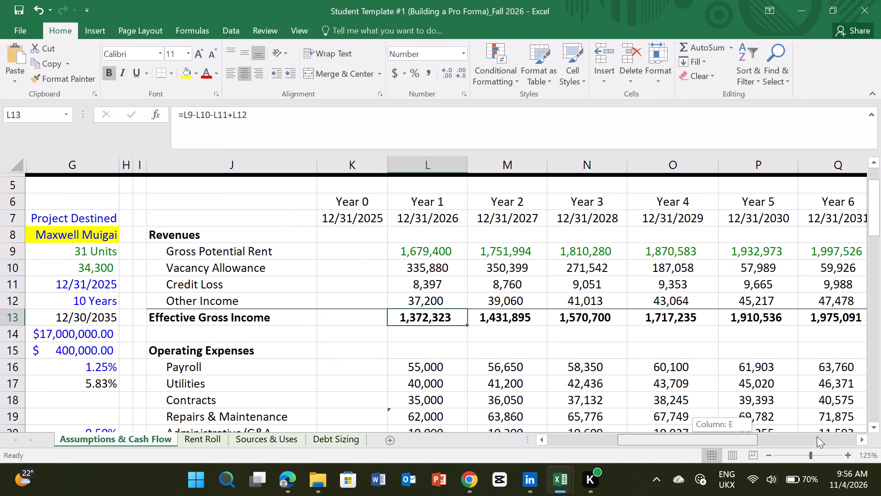
left_click_drag(817, 436, 852, 433)
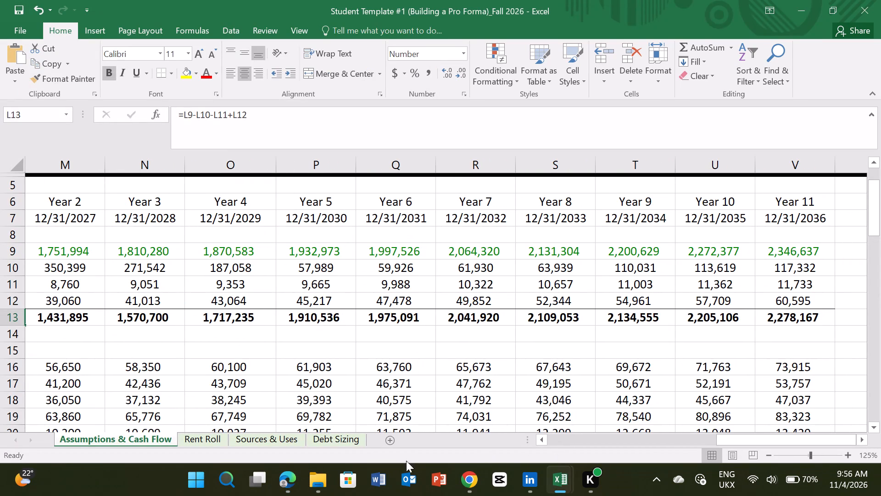
left_click(285, 477)
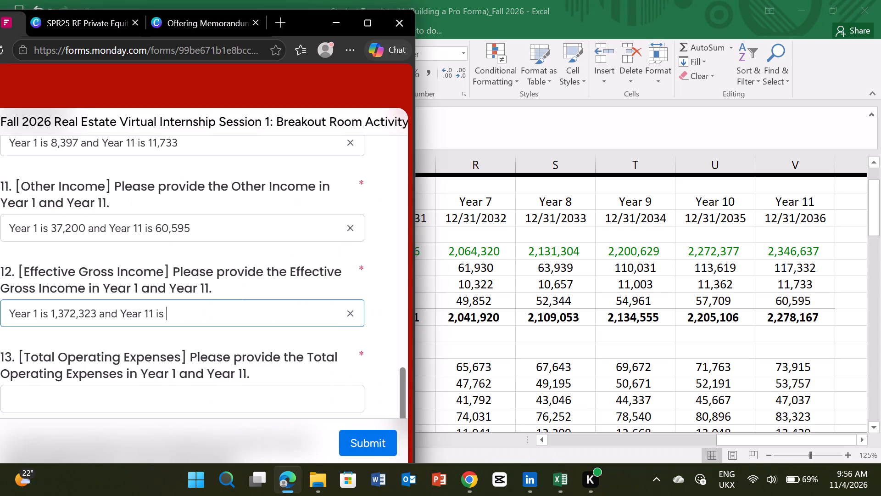
type("2,2")
type("78")
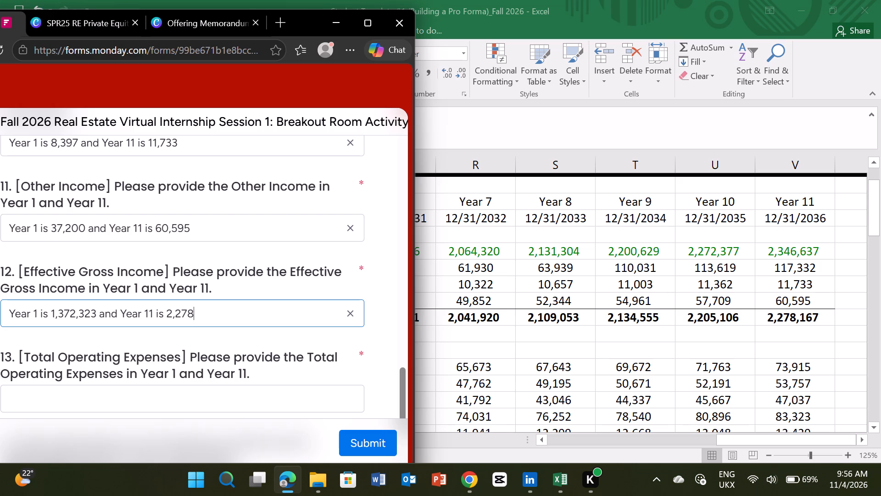
type(",1")
type("67")
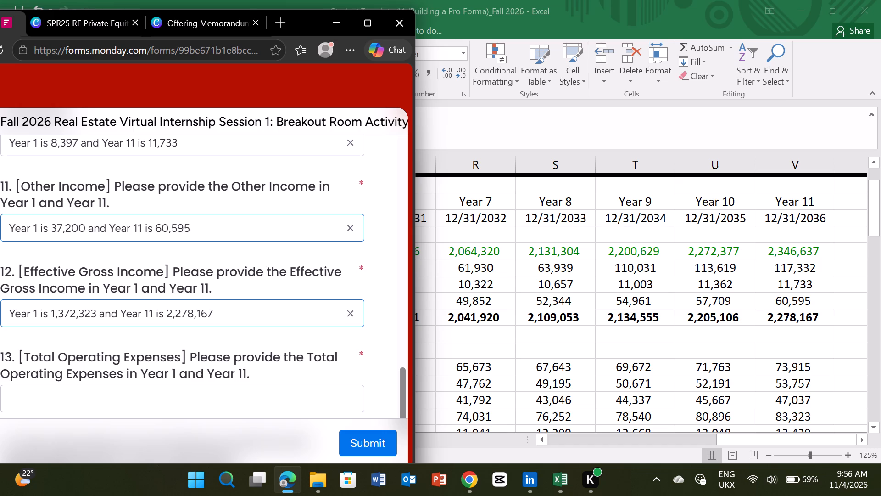
Select the form's question 13 answer and look up the Year 1 Total Operating Expenses in the Excel student template.
scroll(133, 333, "down", 3)
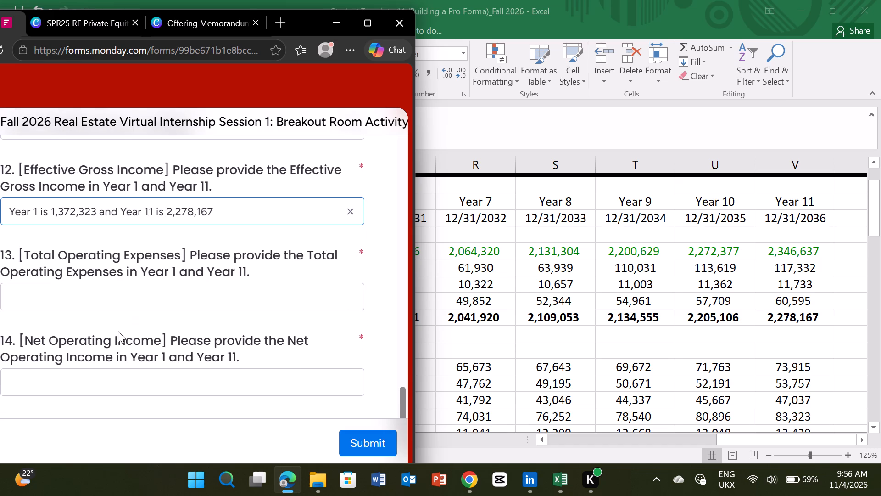
left_click(149, 302)
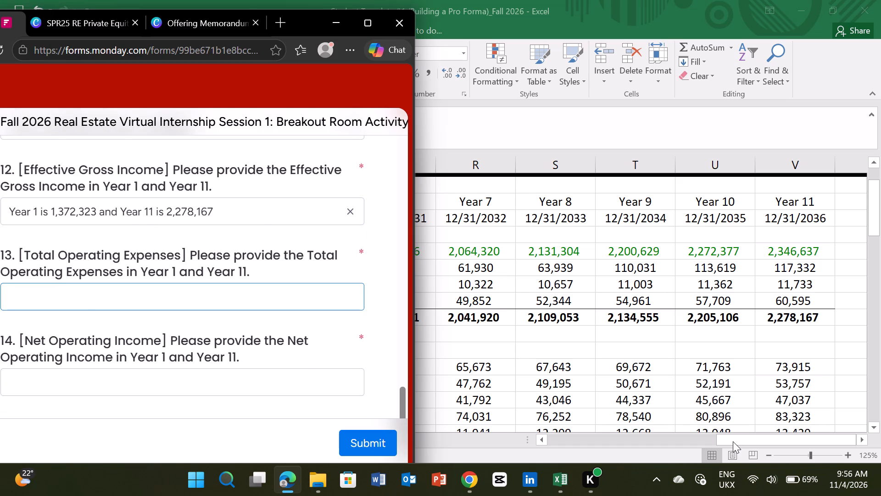
left_click(733, 441)
left_click_drag(732, 441, 630, 440)
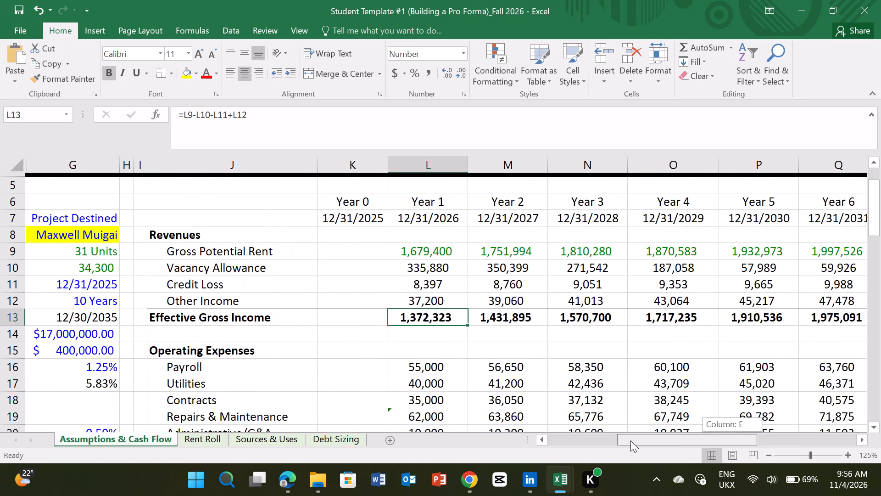
left_click_drag(630, 440, 616, 440)
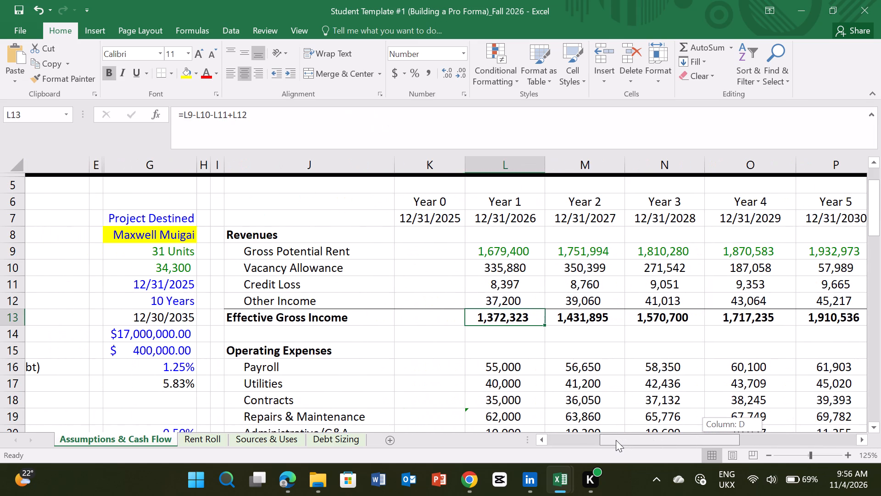
left_click_drag(616, 440, 595, 439)
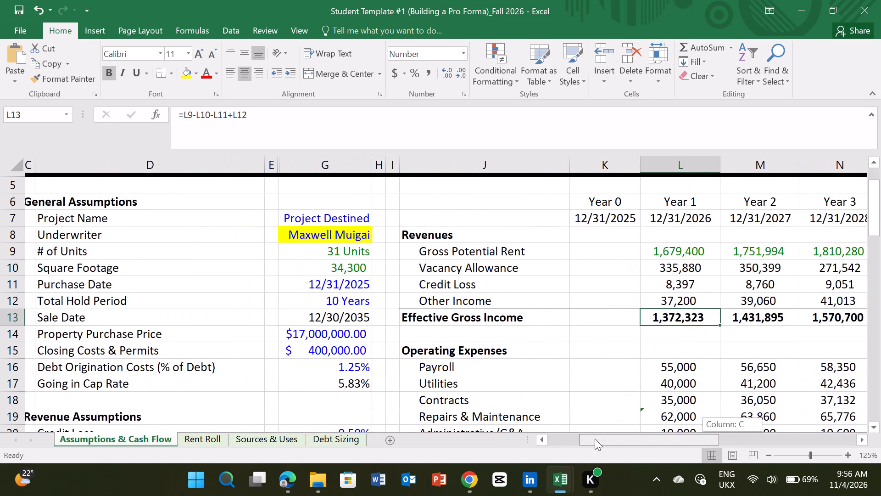
left_click_drag(595, 439, 581, 437)
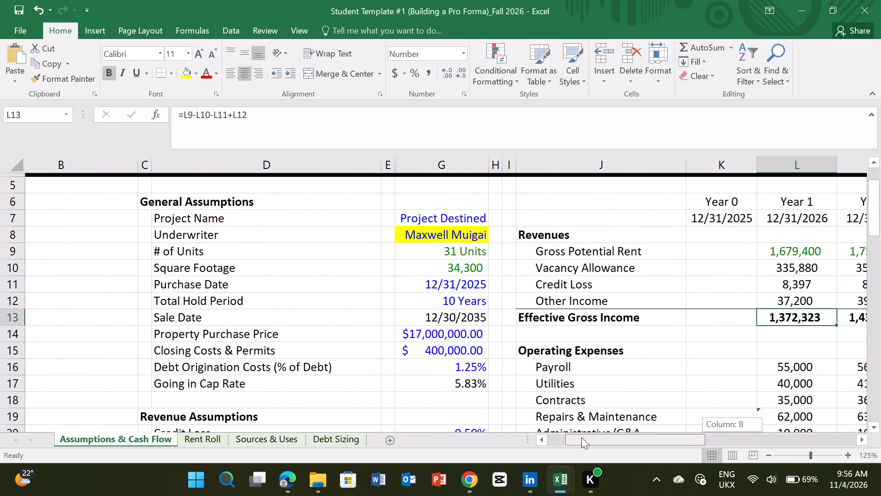
left_click_drag(581, 437, 582, 436)
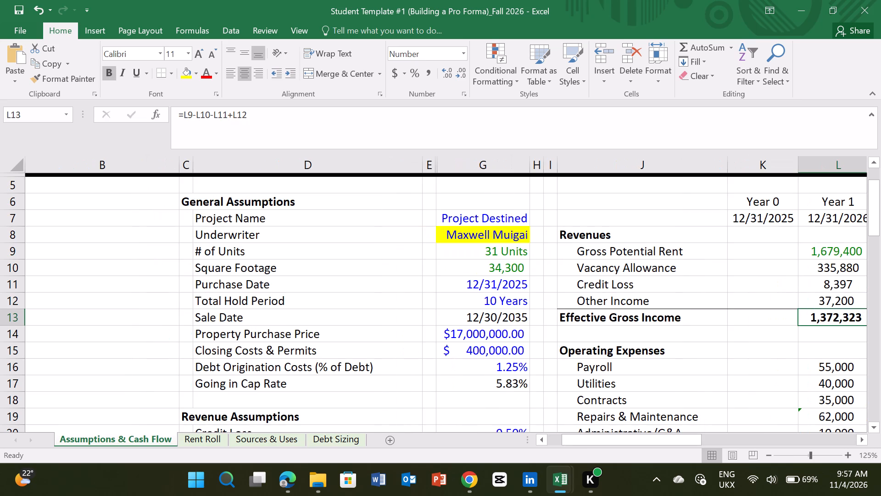
scroll(760, 344, "down", 3)
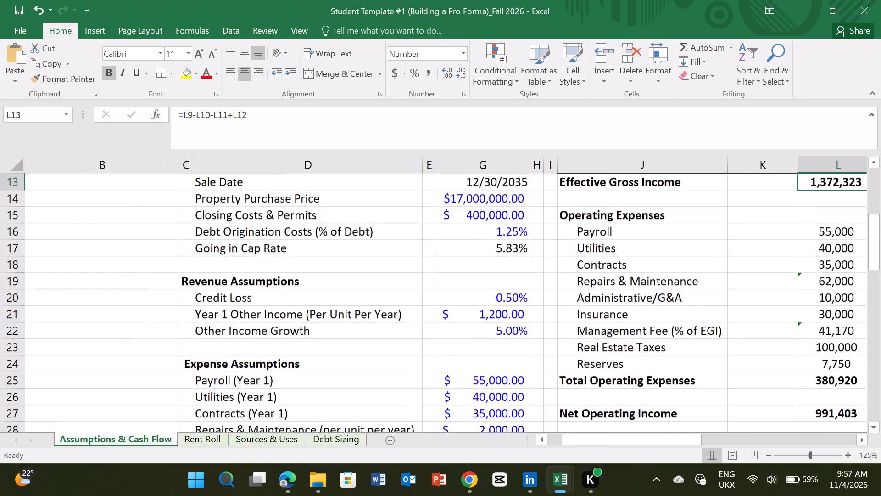
scroll(760, 344, "down", 1)
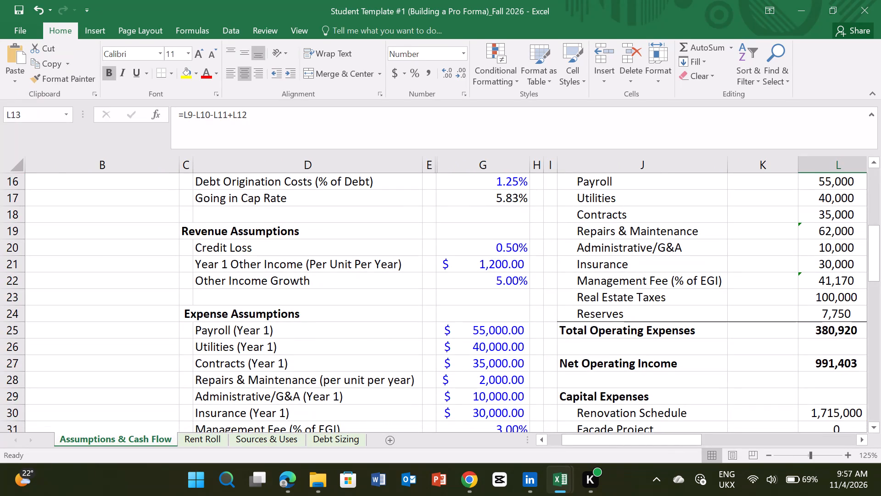
left_click_drag(670, 439, 675, 438)
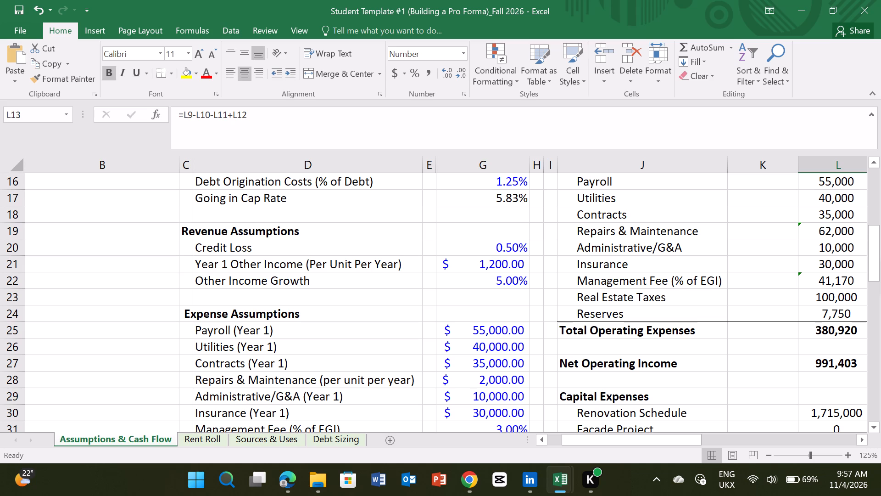
Enter "Year 1 is 380,920 and Year 11 is" in the form's Total Operating Expenses answer.
left_click(284, 480)
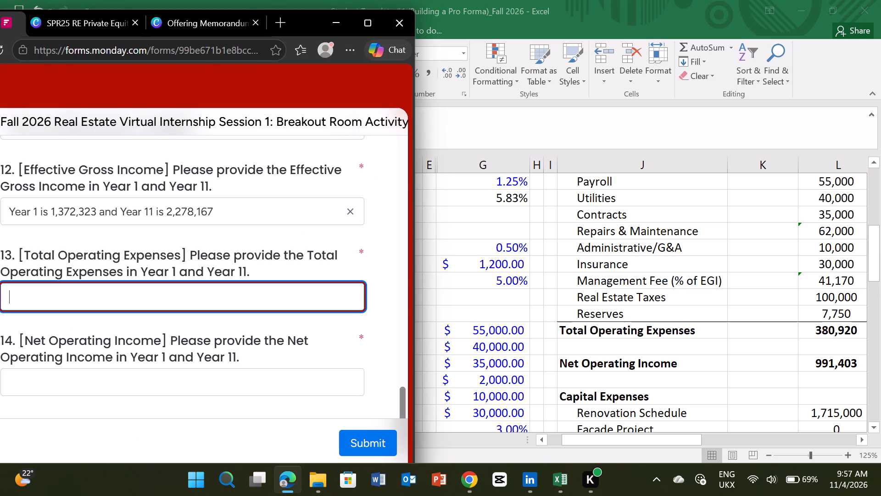
type("Year 1 is")
key("space")
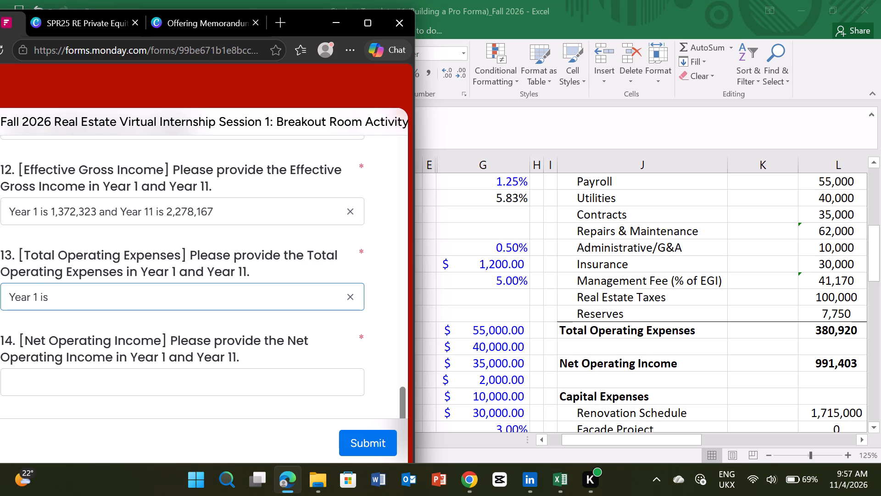
type("380")
key("comma")
type("920 and Year 11 is")
key("space")
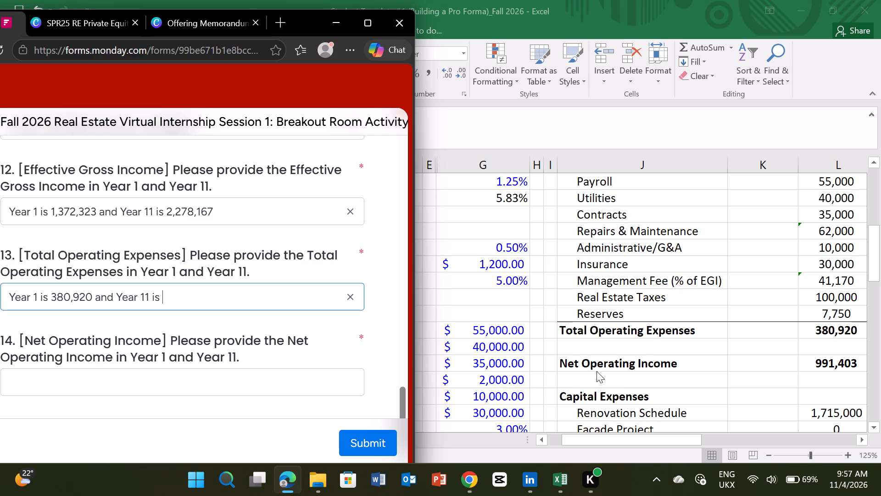
Look up the Year 11 Total Operating Expenses in the Excel template and complete the form's Total Operating Expenses answer with 538,573.
left_click_drag(662, 442, 690, 437)
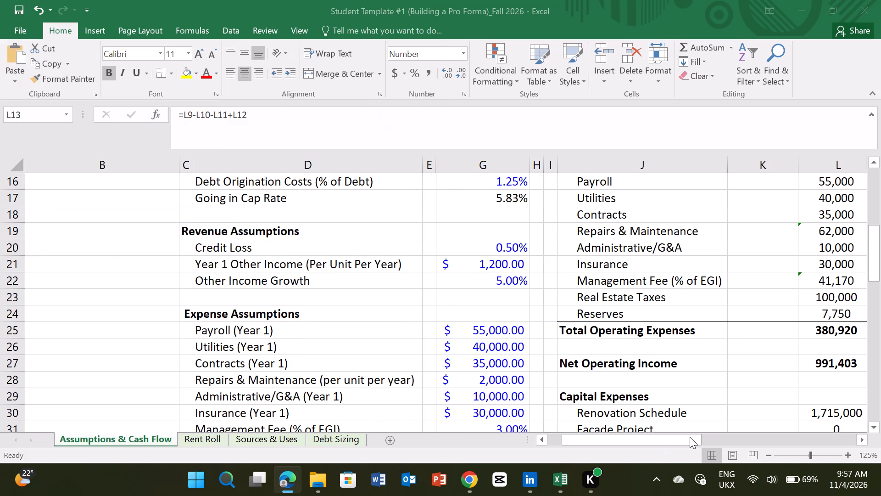
left_click_drag(690, 437, 712, 436)
left_click_drag(691, 438, 743, 436)
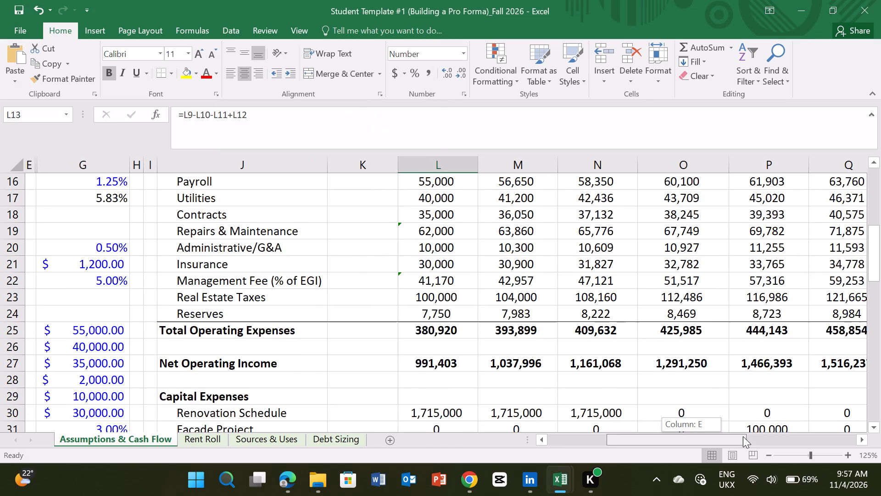
left_click_drag(743, 436, 847, 435)
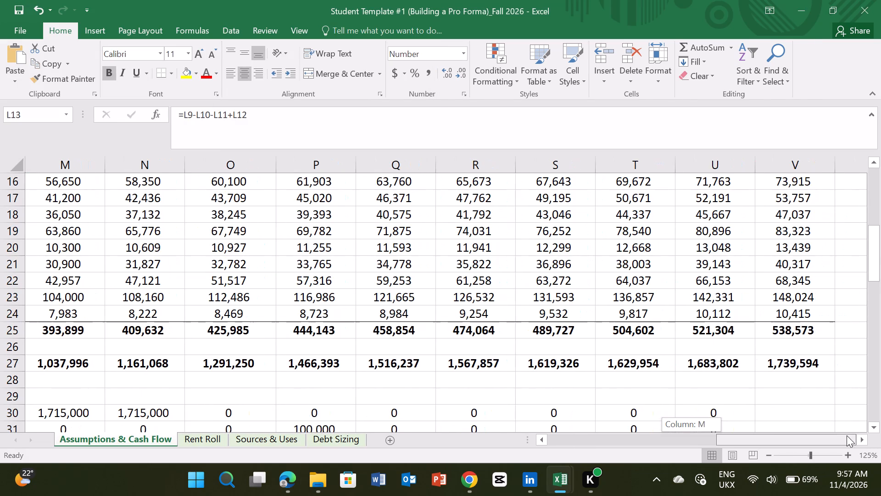
left_click_drag(847, 435, 848, 436)
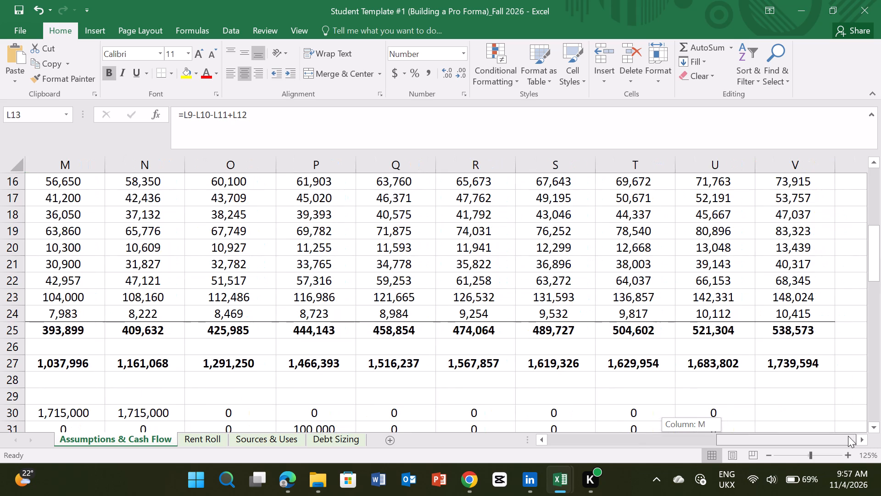
left_click_drag(848, 436, 722, 437)
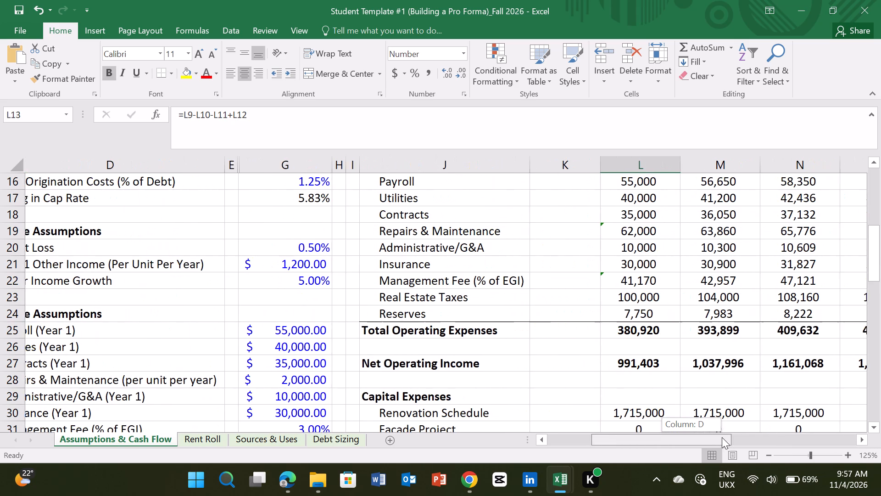
left_click_drag(722, 437, 819, 426)
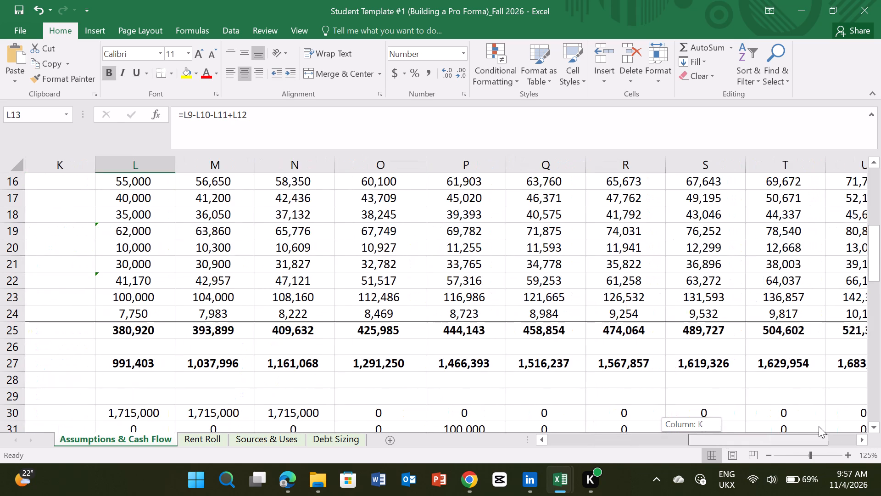
left_click_drag(819, 426, 858, 421)
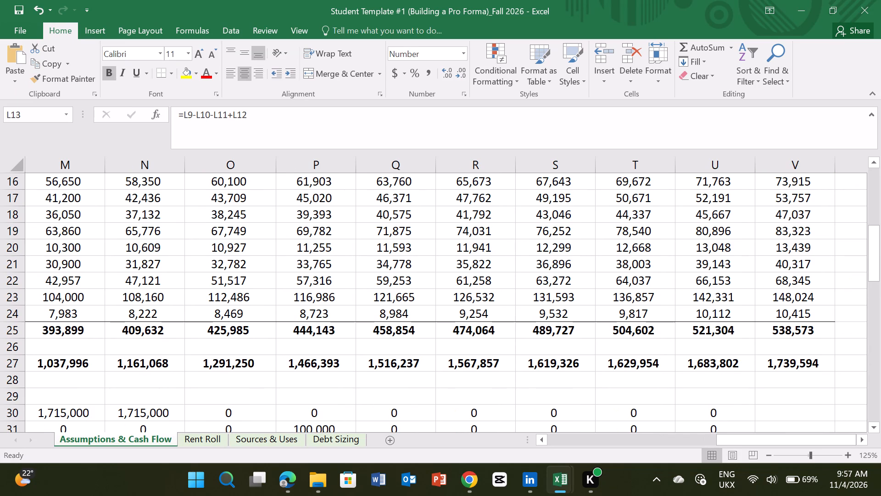
left_click(280, 475)
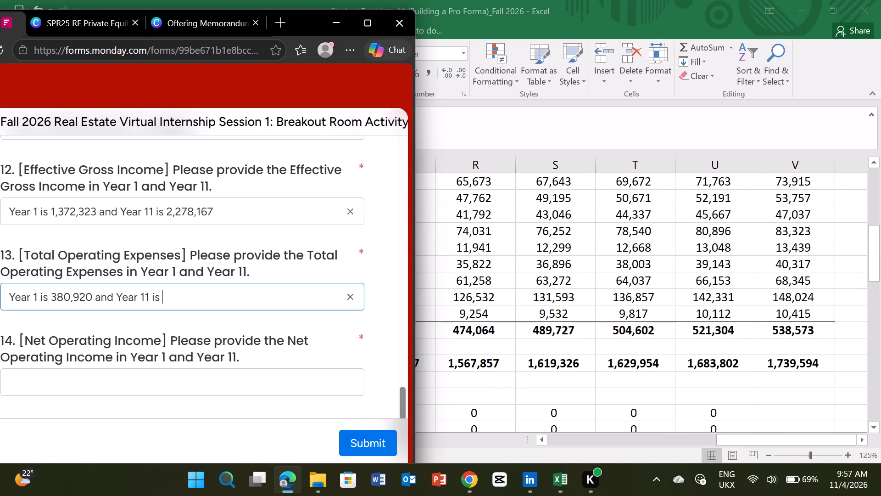
type("53")
key("8")
key("comma")
type("573")
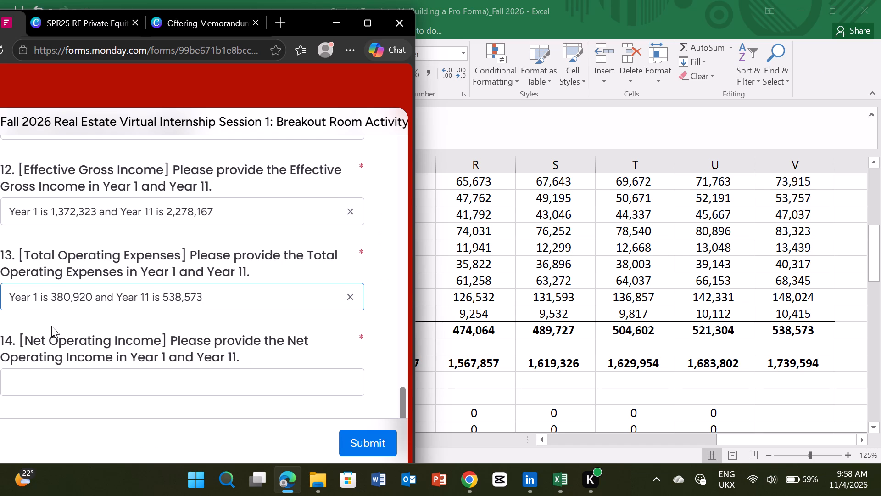
Copy "Year 1 is" from the Total Operating Expenses answer into the form's empty Net Operating Income answer.
left_click(75, 384)
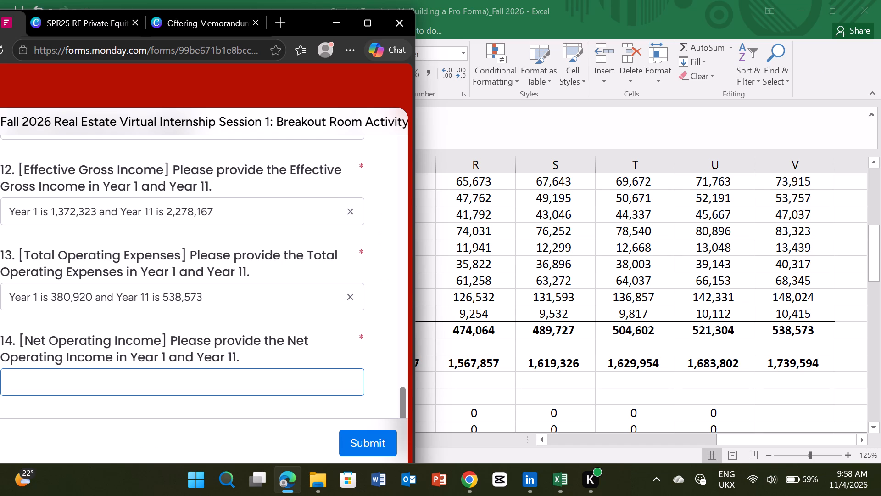
left_click_drag(46, 299, 10, 298)
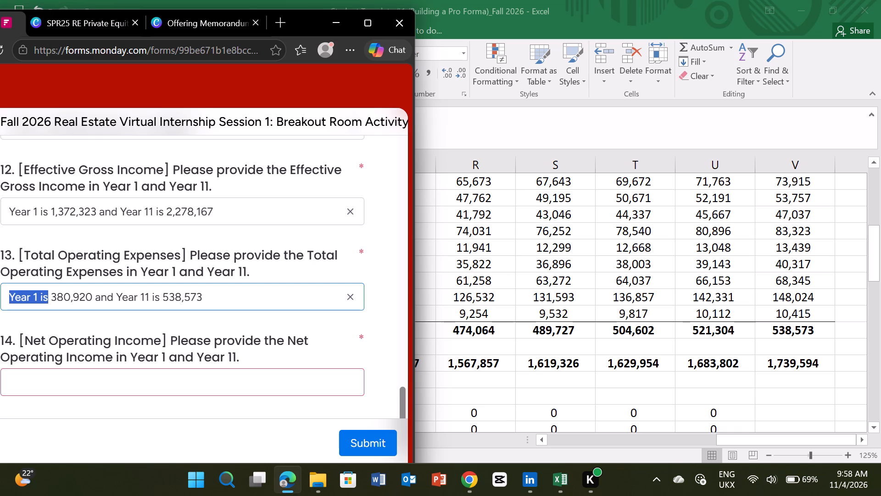
right_click(10, 298)
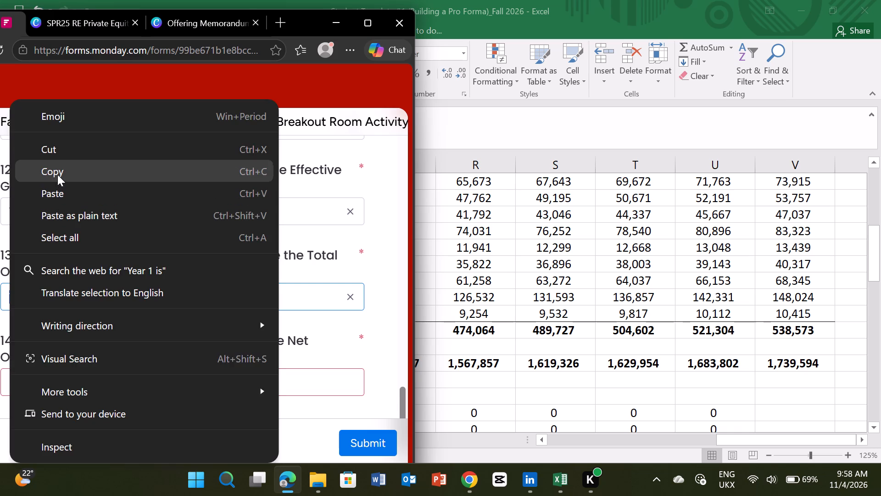
left_click(57, 175)
left_click(15, 377)
right_click(15, 377)
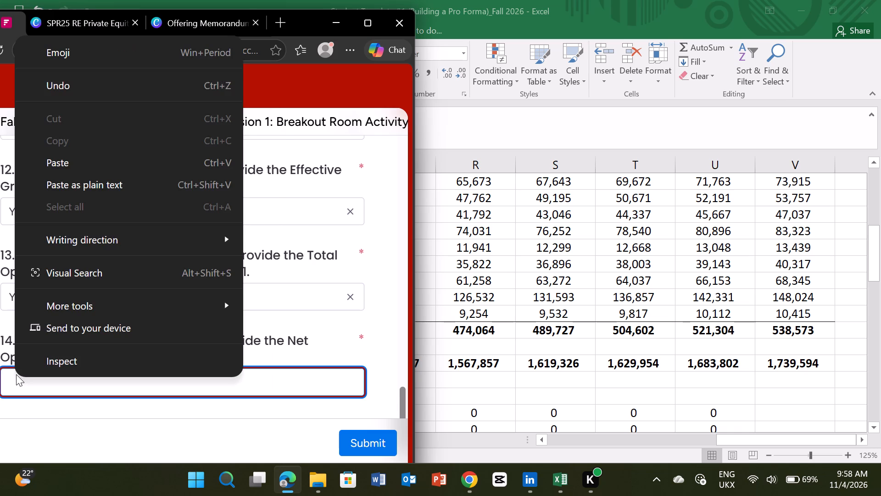
left_click(54, 169)
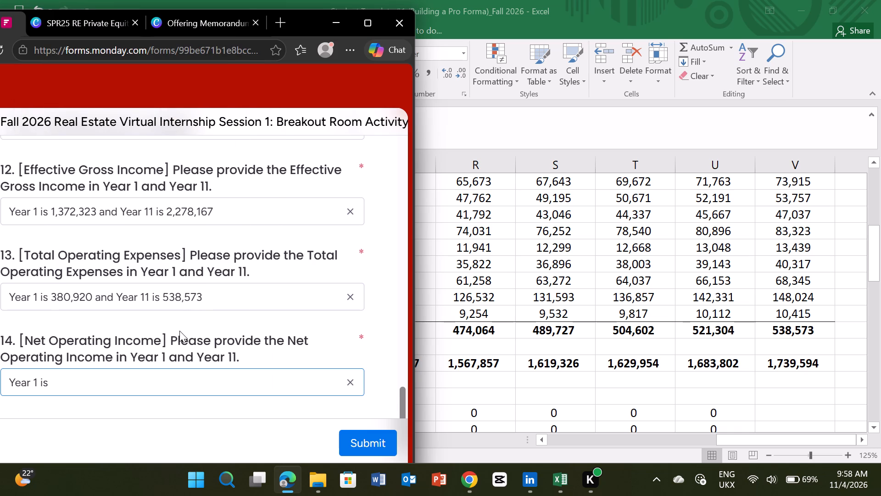
Copy "and Year 11 is" from the Total Operating Expenses answer and append it after a space in the Net Operating Income answer.
left_click_drag(159, 294, 129, 298)
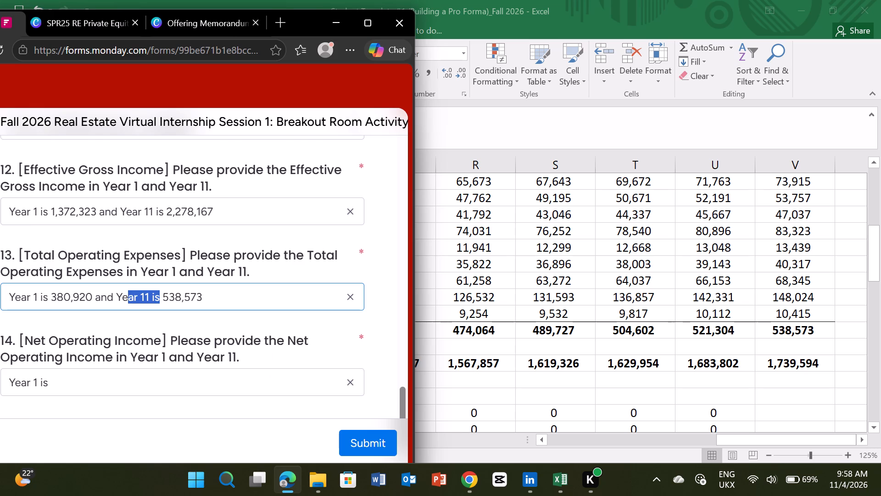
left_click_drag(129, 298, 97, 298)
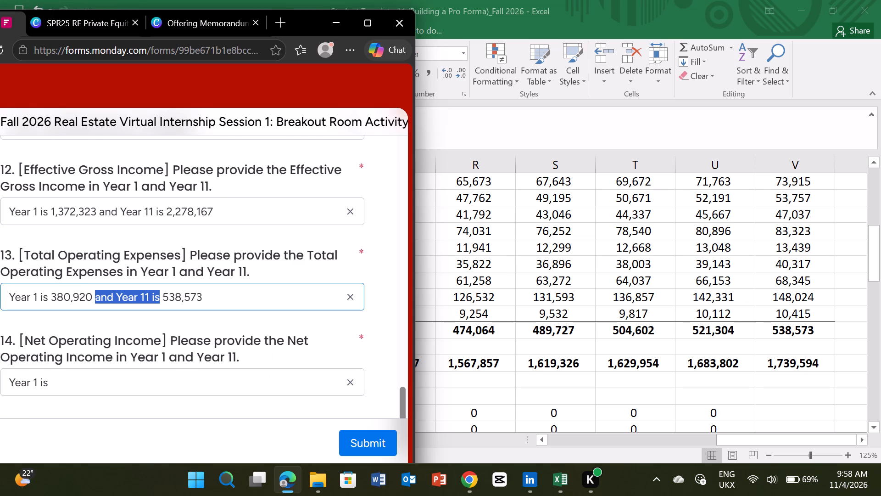
right_click(97, 298)
left_click(139, 175)
left_click(74, 381)
key("space")
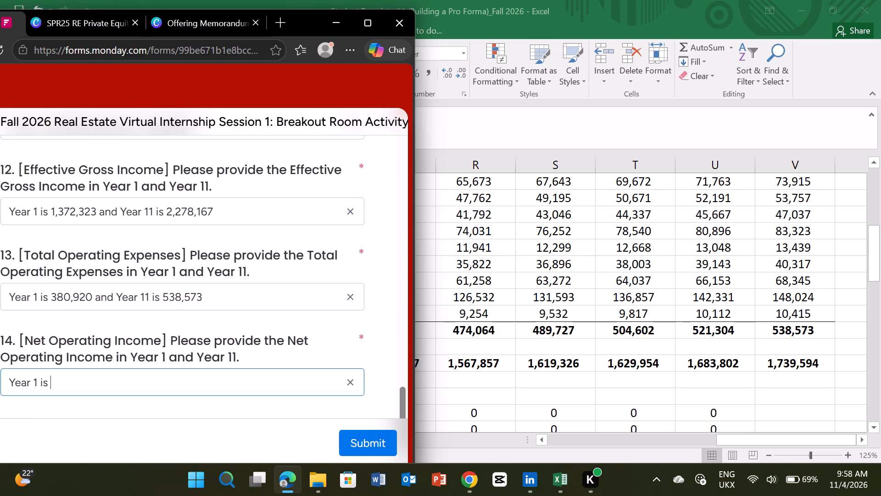
key("ctrl+v")
Look up the Year 1 Net Operating Income in the Excel template and enter 909,403 after "Year 1 is" in the form's answer.
left_click(783, 363)
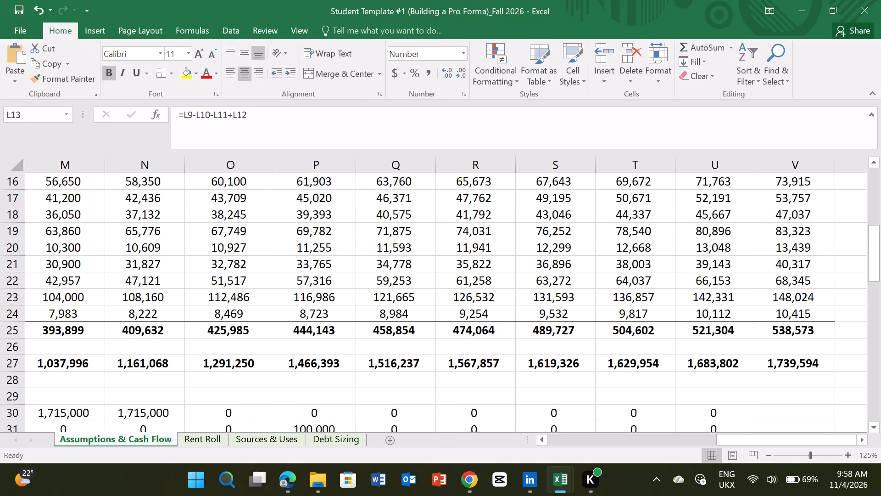
left_click(783, 363)
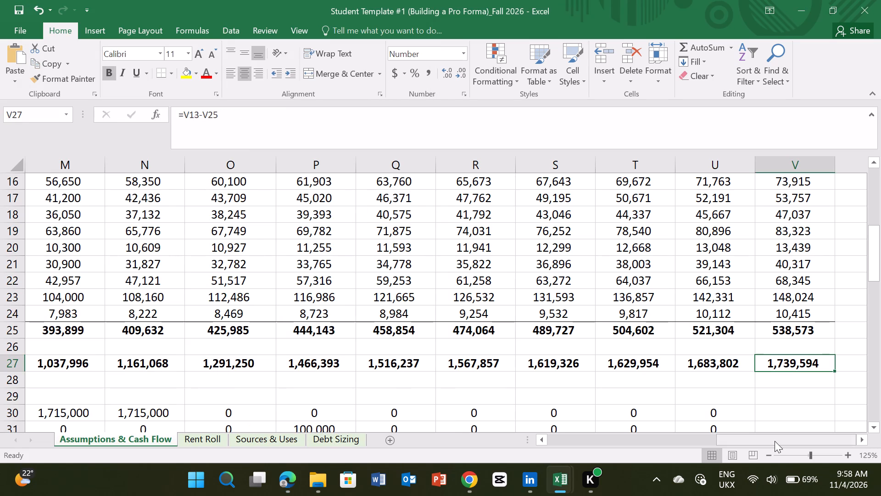
left_click(279, 484)
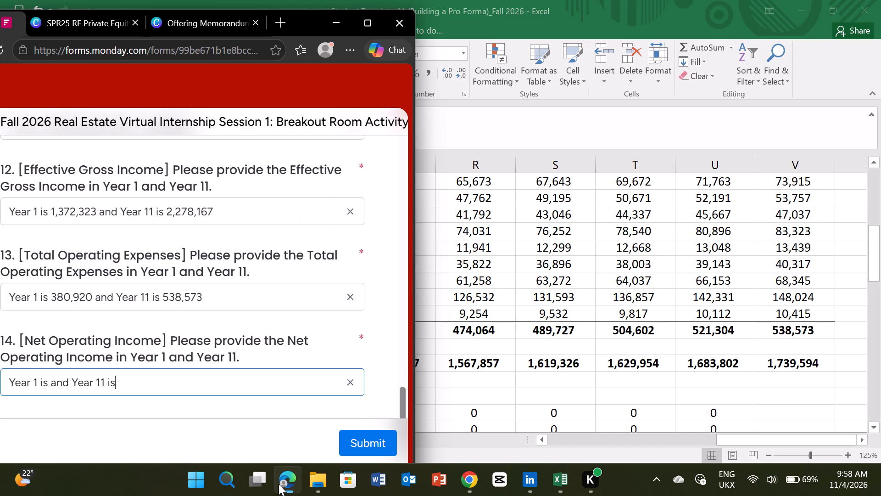
left_click(657, 446)
left_click_drag(777, 438, 717, 438)
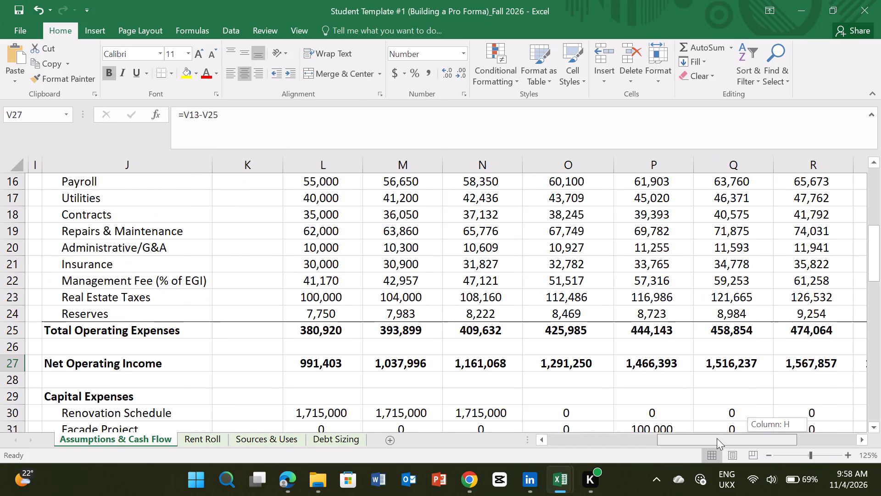
left_click_drag(717, 438, 713, 438)
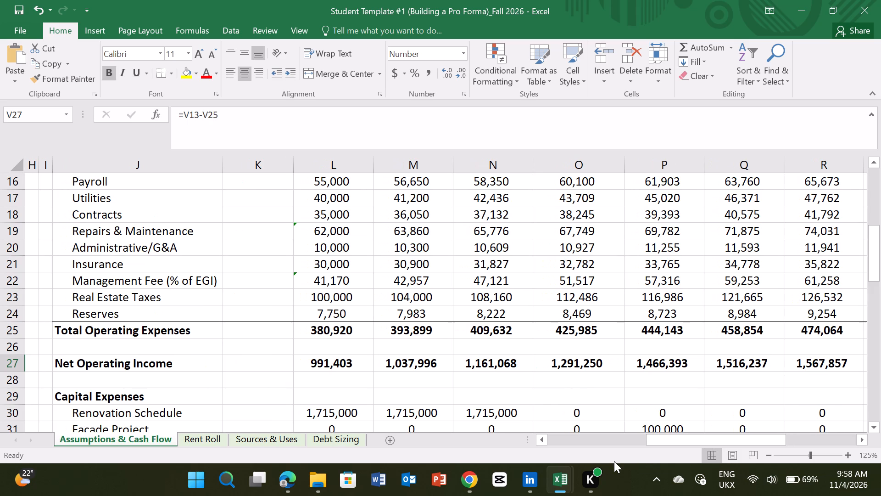
left_click(293, 486)
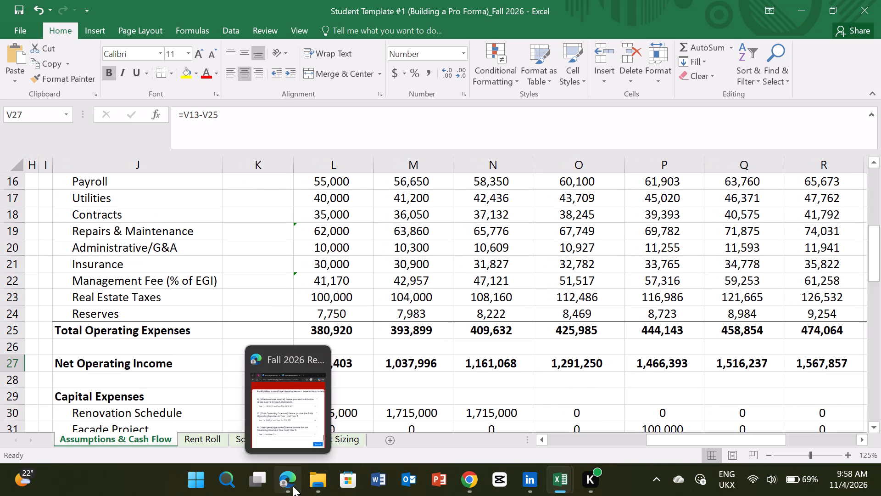
left_click(50, 382)
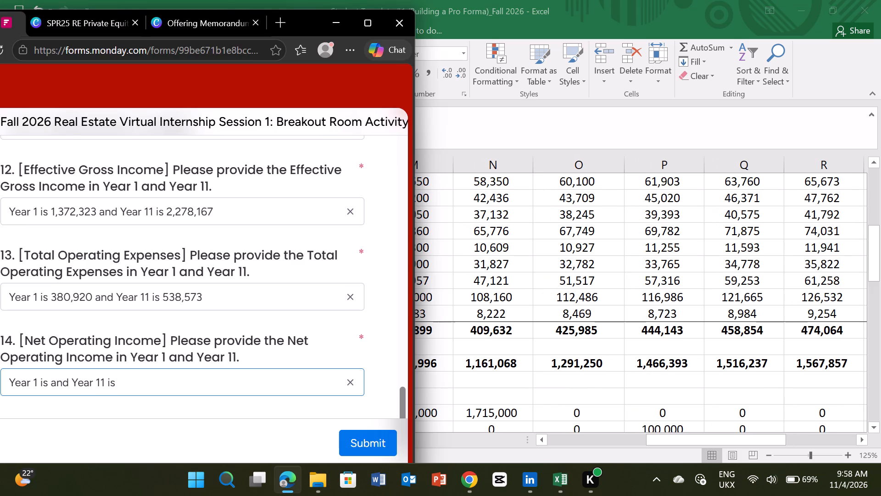
type("909")
key("period")
key("BackSpace")
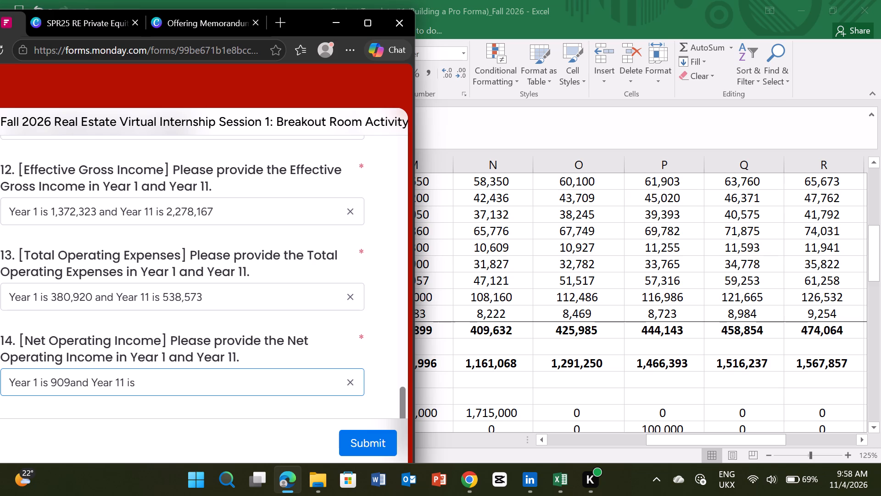
type(",403")
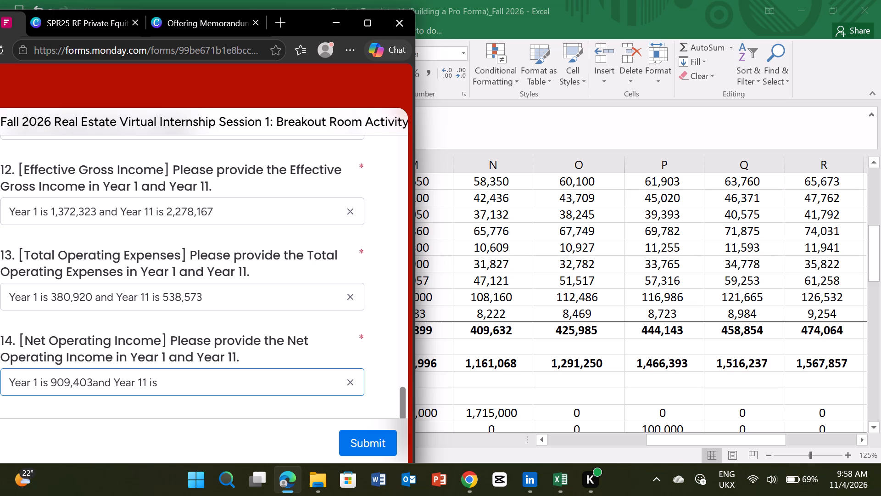
key("space")
Recheck the Year 1 Net Operating Income in the Excel template and correct the form's Year 1 figure to 991,403.
left_click(471, 428)
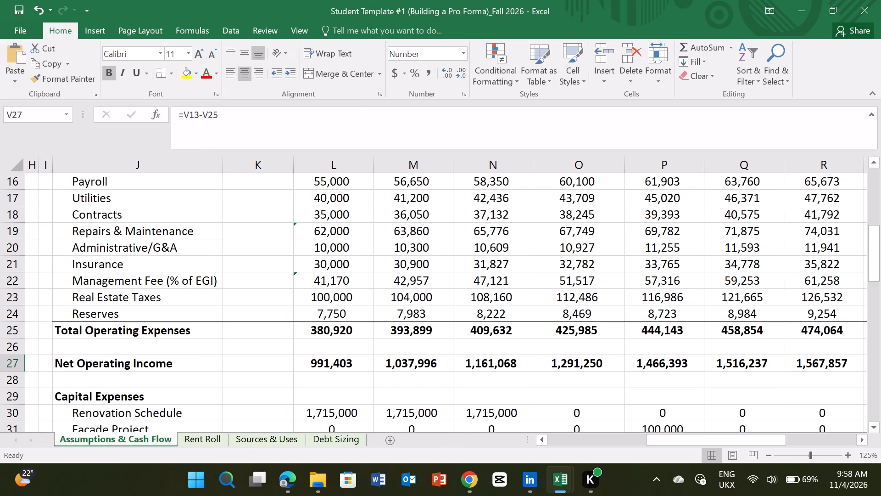
left_click(286, 488)
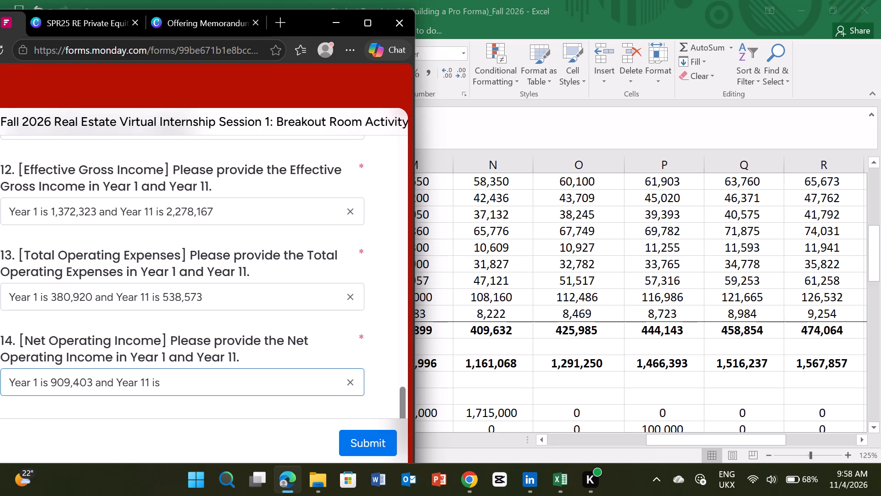
left_click(68, 382)
key("BackSpace")
key("BackSpace")
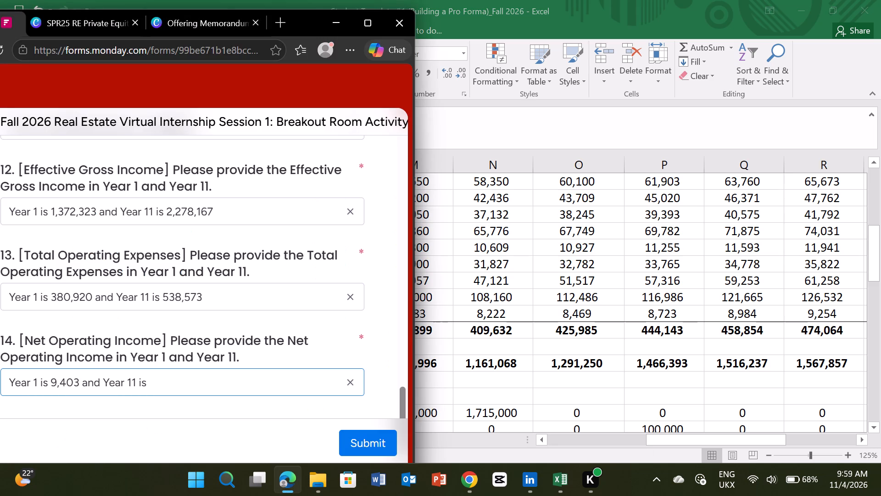
type("90")
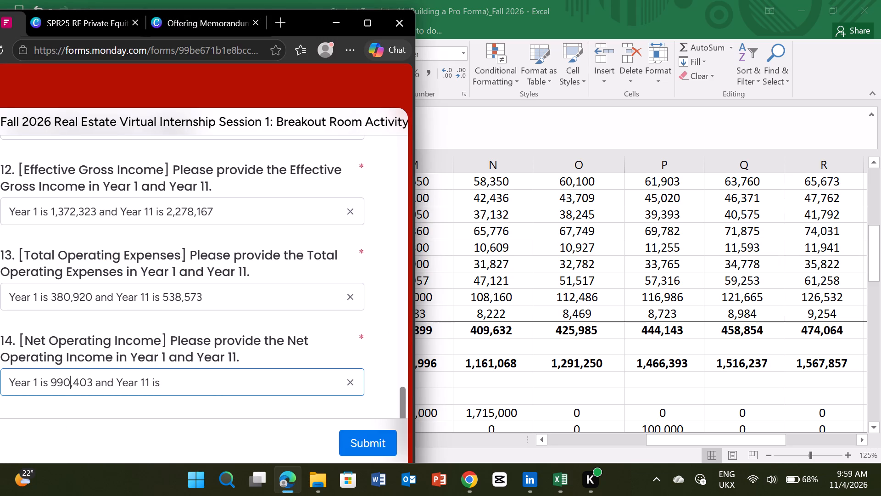
left_click(428, 390)
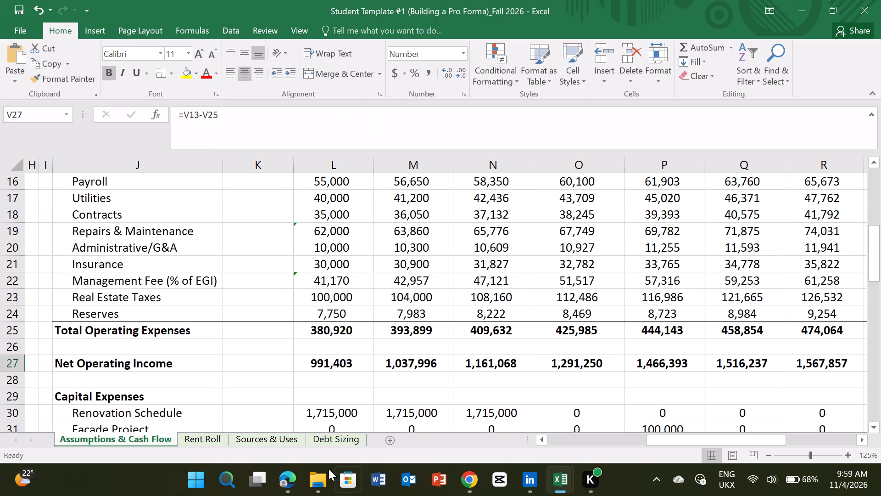
left_click(286, 475)
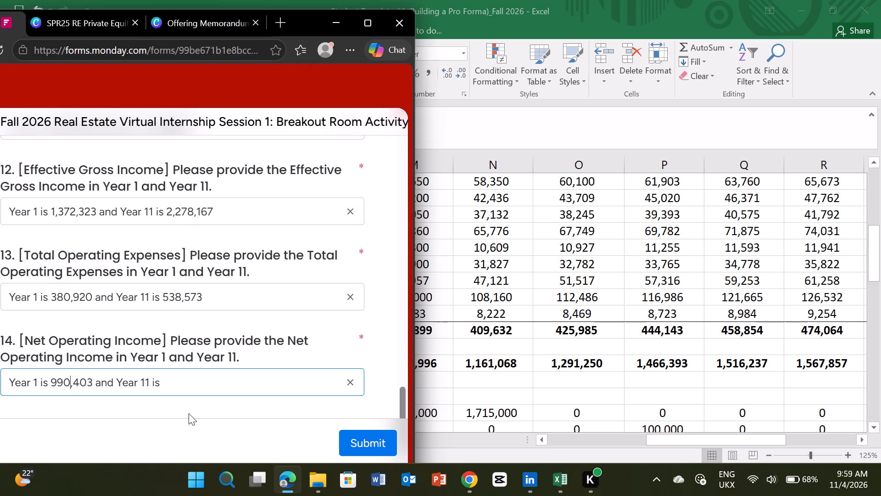
key("BackSpace")
key("1")
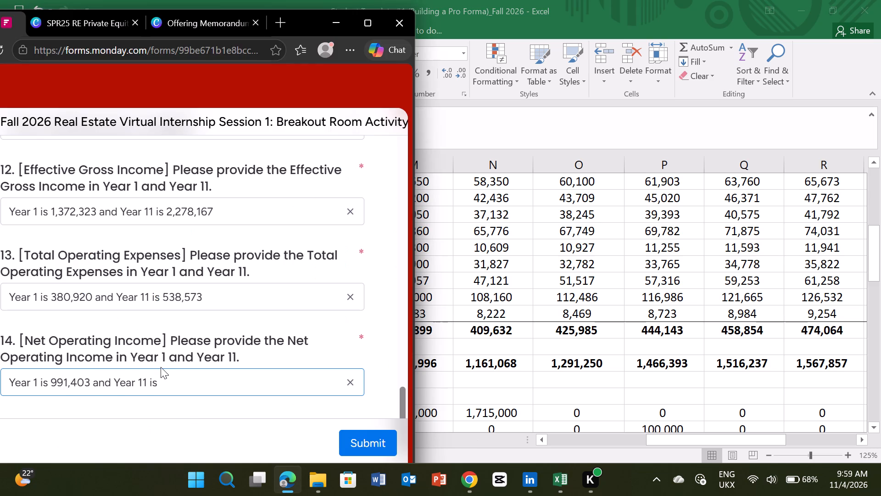
Look up the Year 11 Net Operating Income in the Excel template and complete the form's Net Operating Income answer with 1,739,594.
left_click(161, 383)
left_click(737, 441)
left_click_drag(737, 441, 811, 440)
left_click(288, 482)
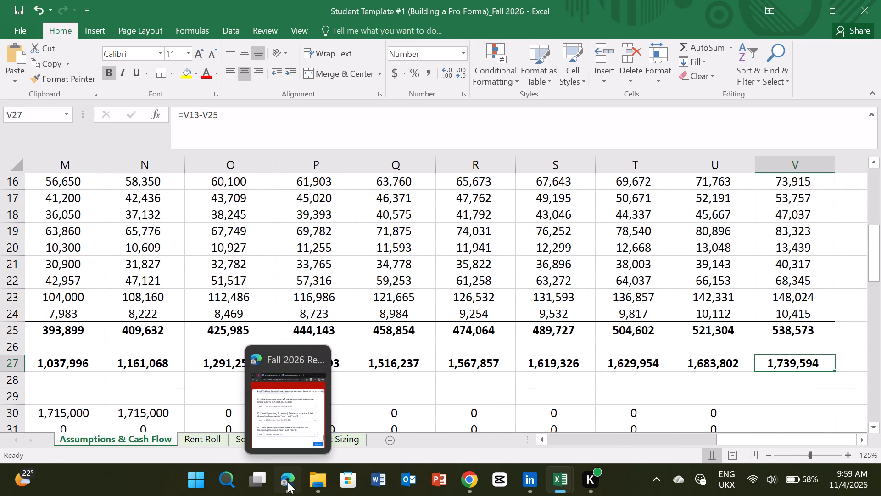
left_click(183, 380)
key("space")
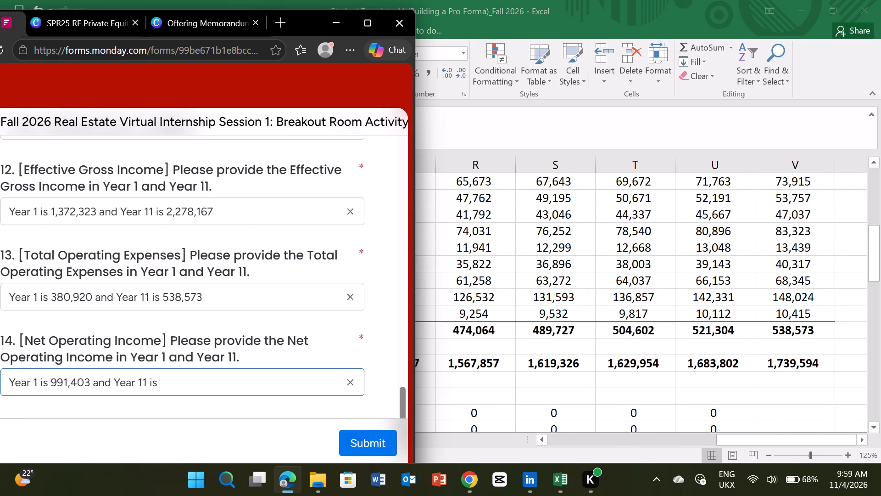
type("1,7")
type("39")
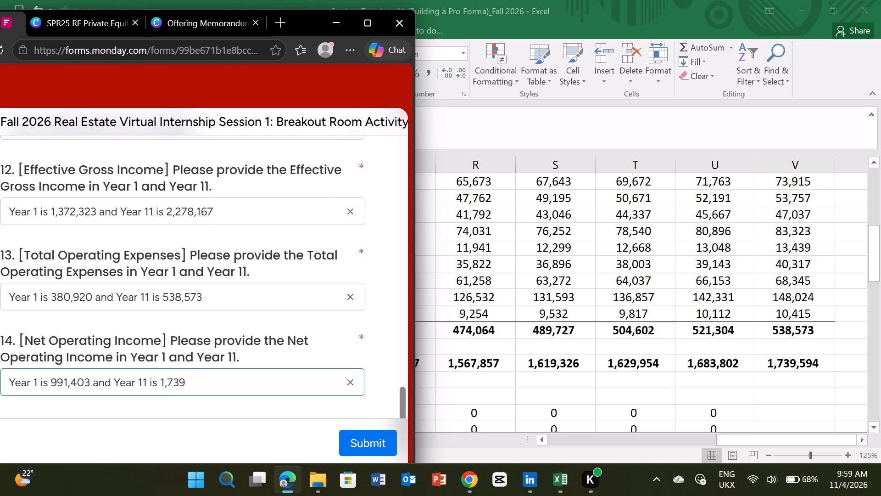
key("comma")
type("59")
key("4")
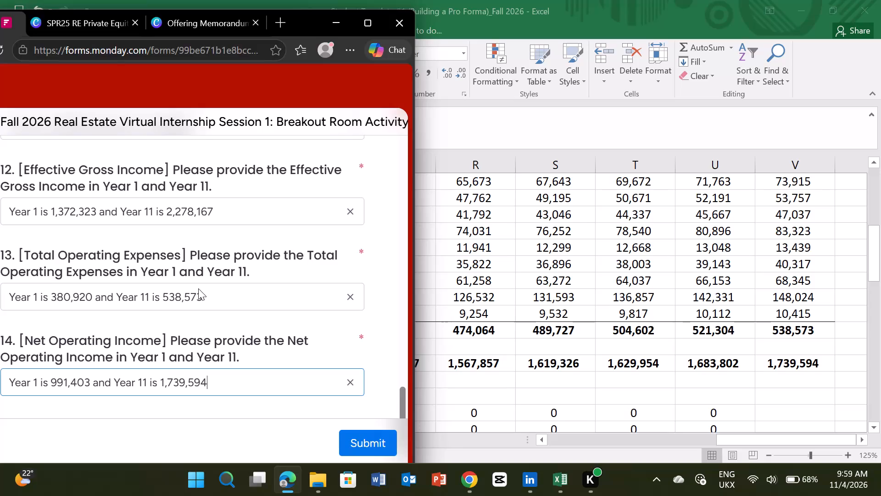
Maximize the form's browser window and review the completed answers from Net Operating Income back to the start of the form.
left_click(597, 334)
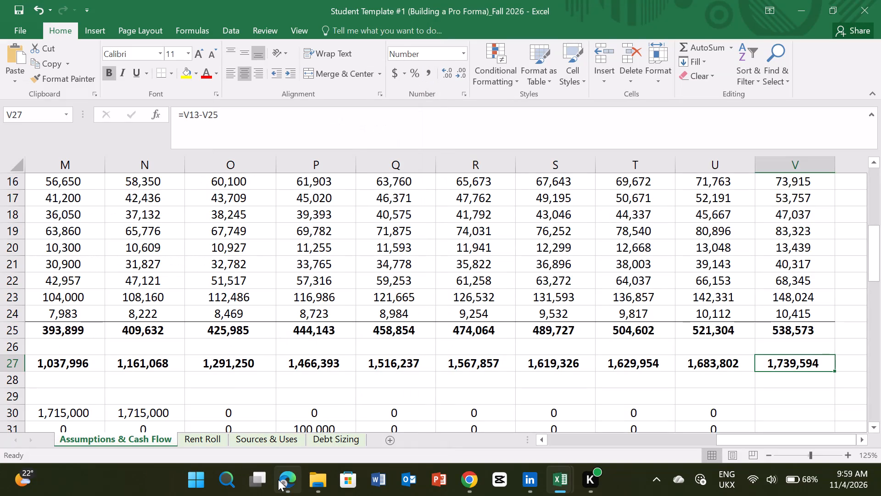
left_click(288, 432)
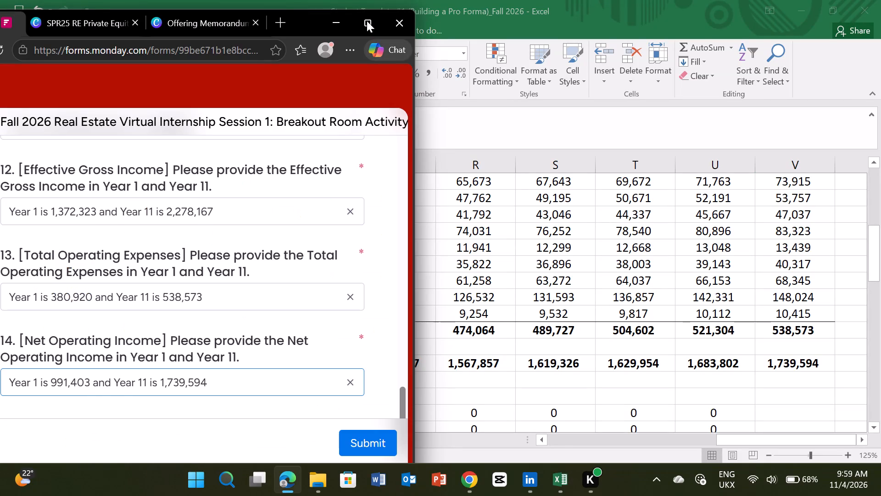
left_click(367, 21)
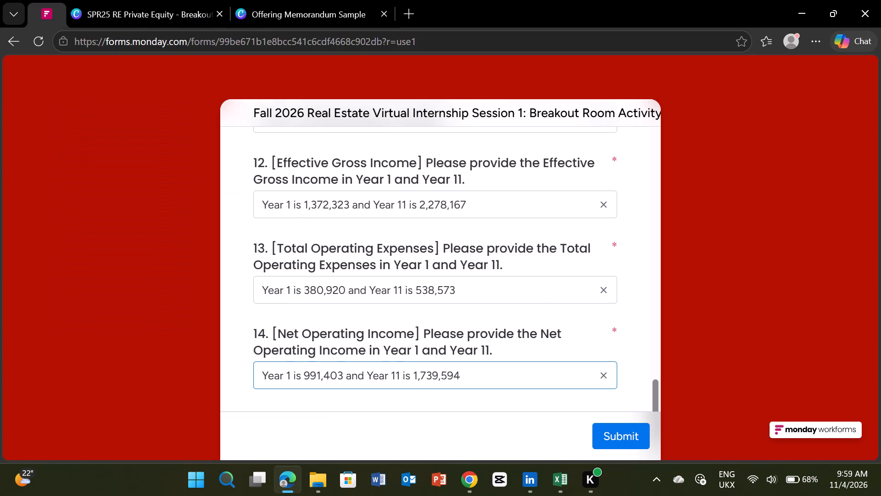
scroll(513, 332, "down", 11)
scroll(514, 334, "up", 2)
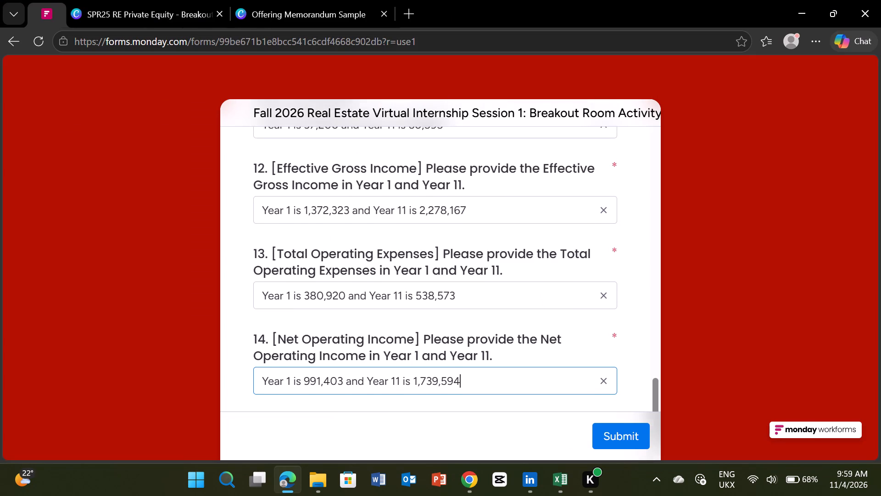
scroll(514, 334, "up", 3)
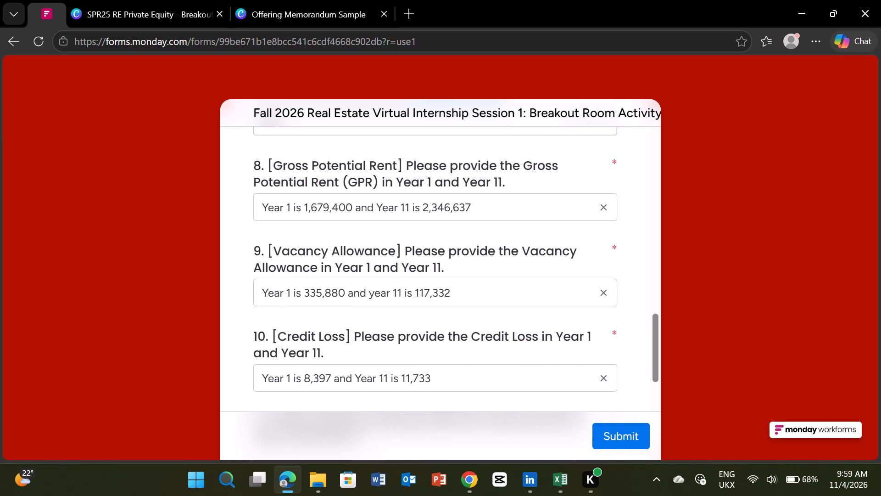
scroll(514, 334, "up", 11)
scroll(514, 334, "down", 2)
scroll(514, 334, "up", 3)
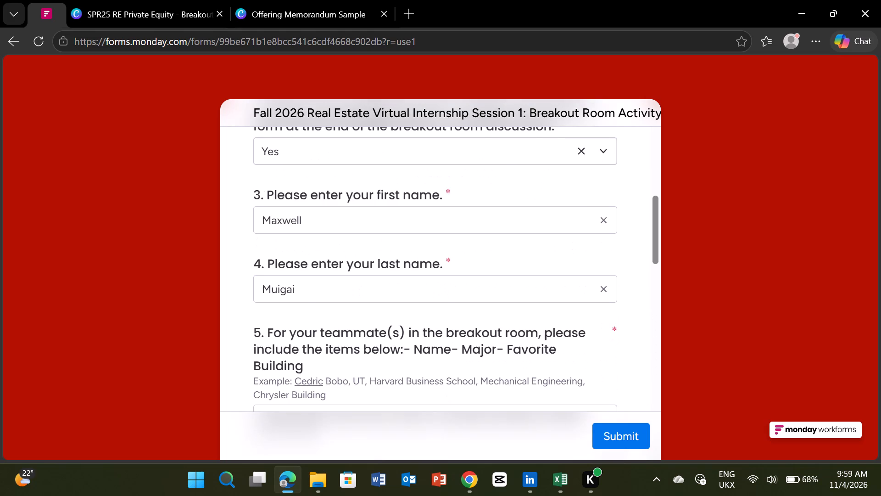
scroll(514, 334, "up", 9)
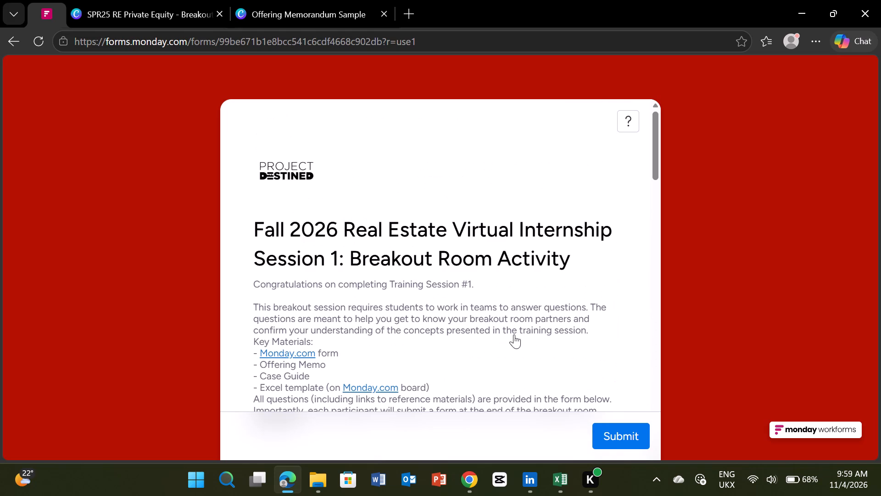
Submit the completed Session 1 breakout room activity form and view the confirmation page.
left_click(605, 439)
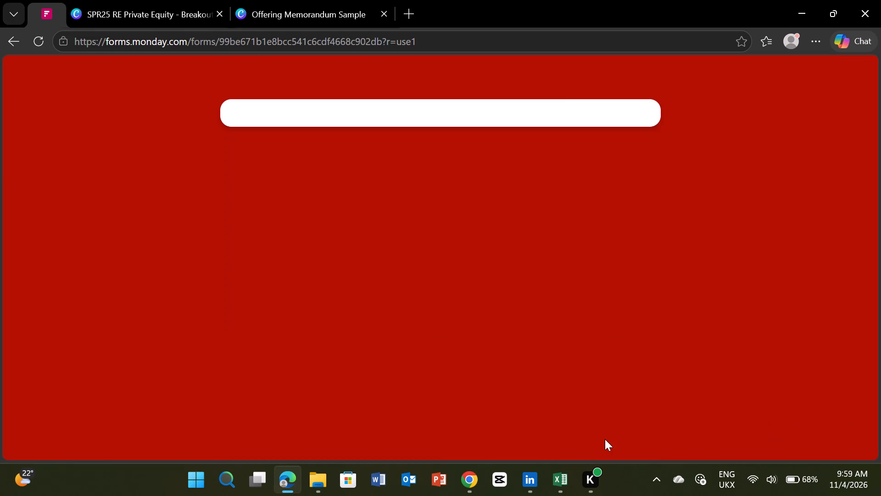
scroll(585, 314, "down", 8)
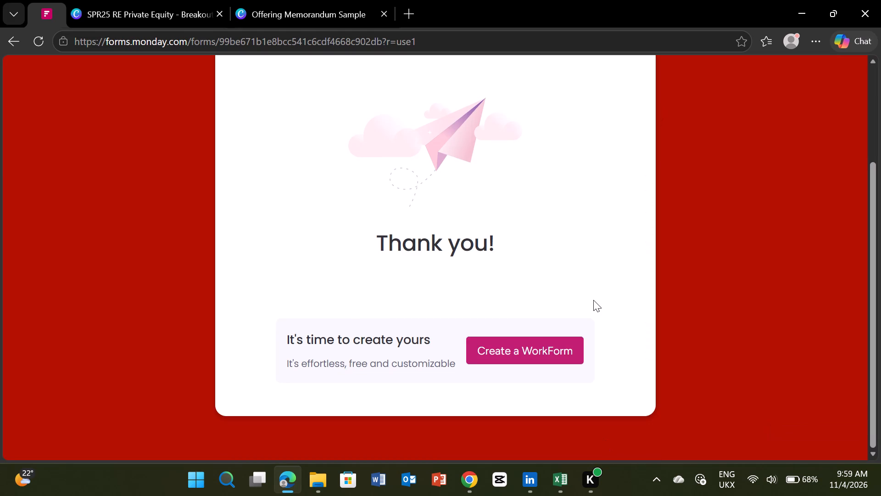